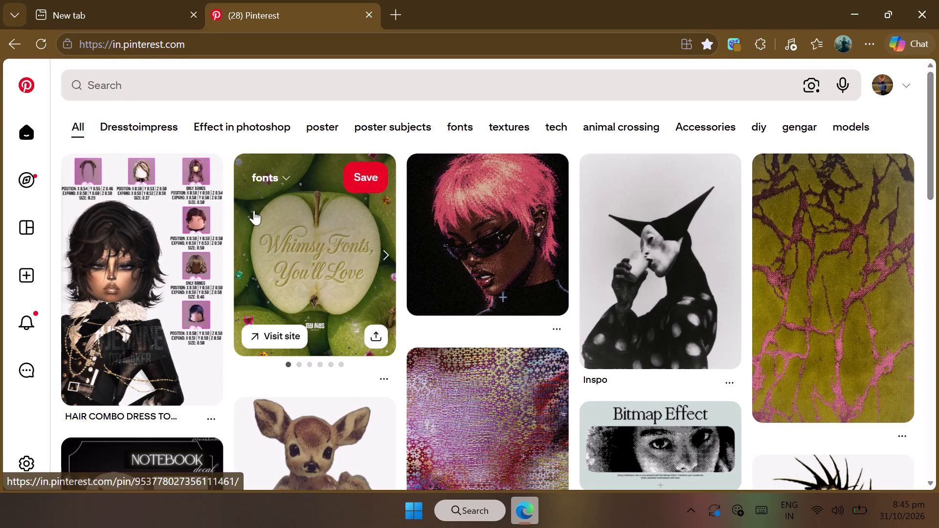
Search Pinterest for "flex".
{"action": "left_click", "coordinate": [320, 90]}
{"action": "type", "text": "flex"}
{"action": "key", "text": "Return"}
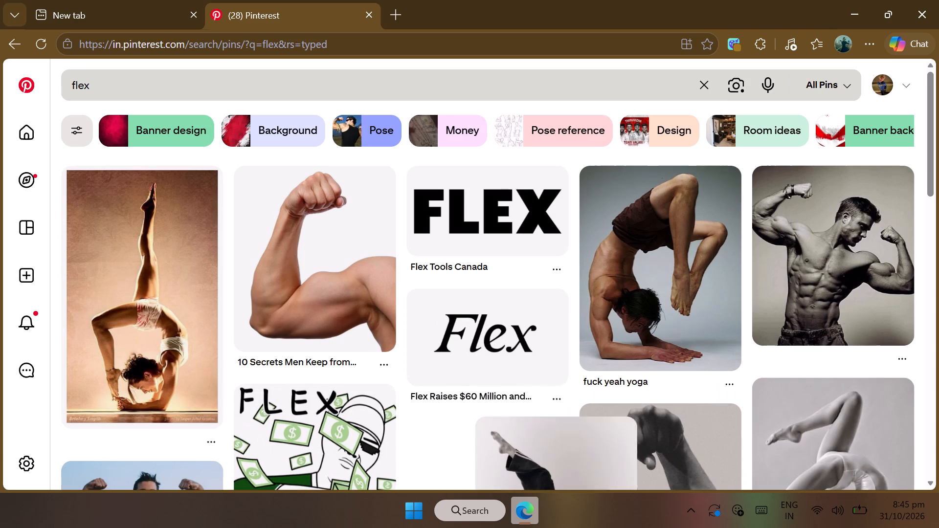
Browse the search results and open the "Posing inspo" pin of the woman in striped trousers doing a backbend.
{"action": "scroll", "coordinate": [373, 179], "scroll_direction": "down", "scroll_amount": 1}
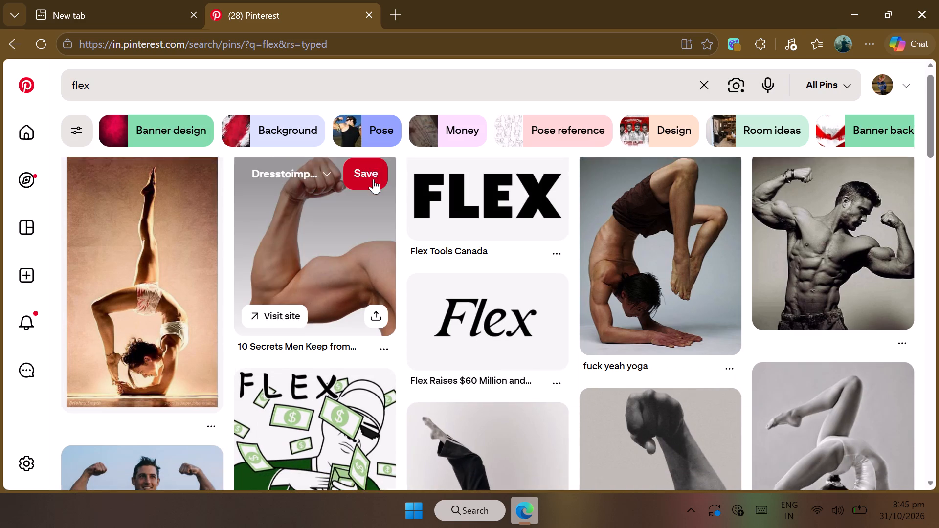
{"action": "scroll", "coordinate": [373, 179], "scroll_direction": "down", "scroll_amount": 6}
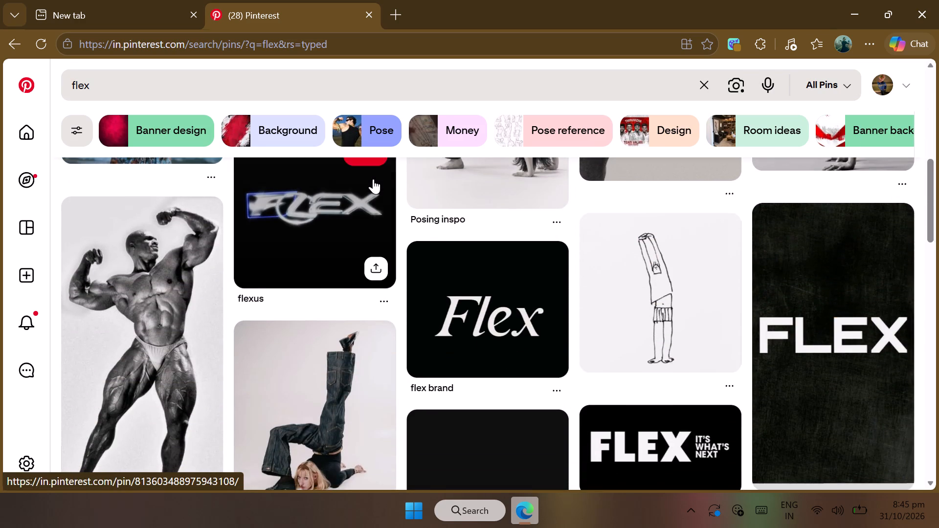
{"action": "scroll", "coordinate": [373, 179], "scroll_direction": "up", "scroll_amount": 1}
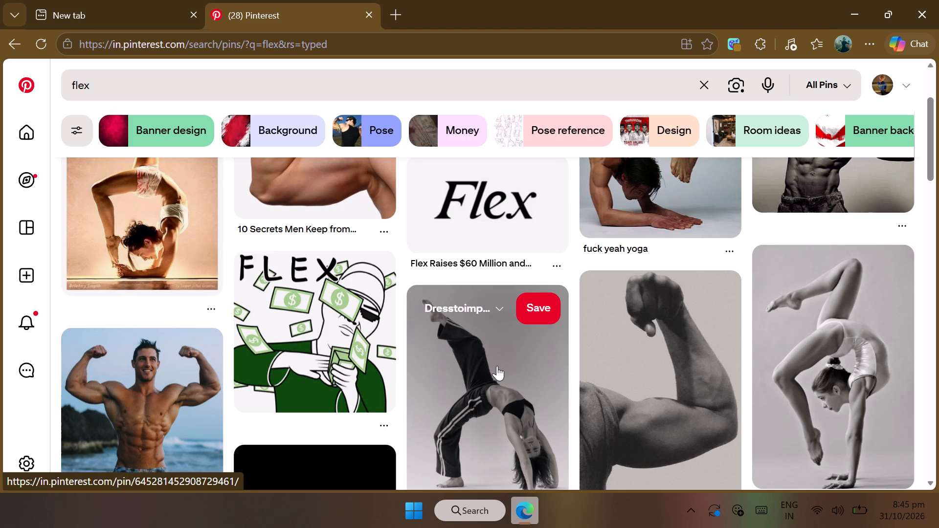
{"action": "left_click", "coordinate": [553, 422]}
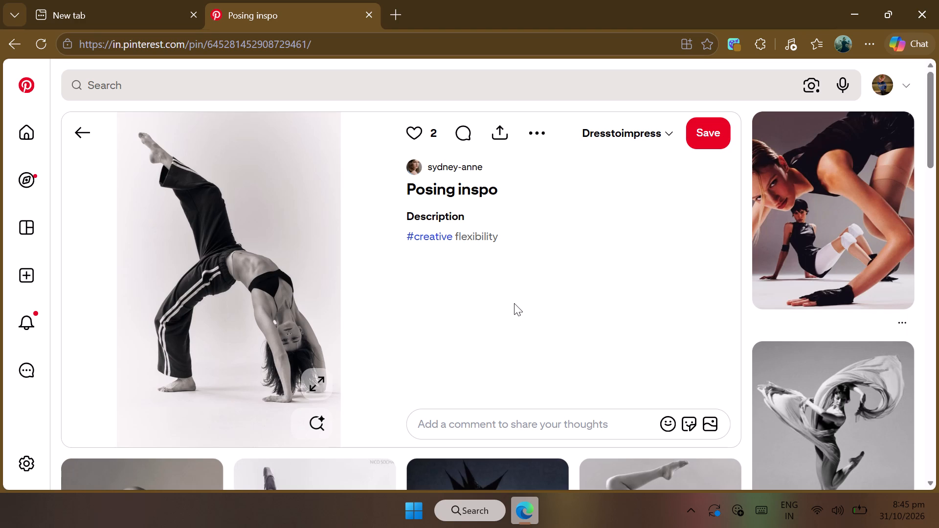
From the related pins, open the black-and-white photo of the upside-down ballet dancer with the purple heart title.
{"action": "scroll", "coordinate": [514, 303], "scroll_direction": "down", "scroll_amount": 3}
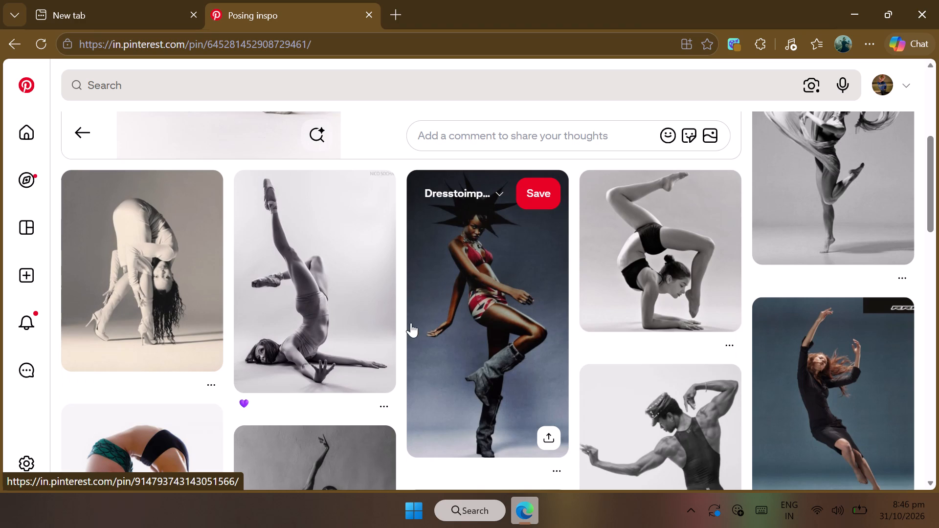
{"action": "left_click", "coordinate": [365, 332]}
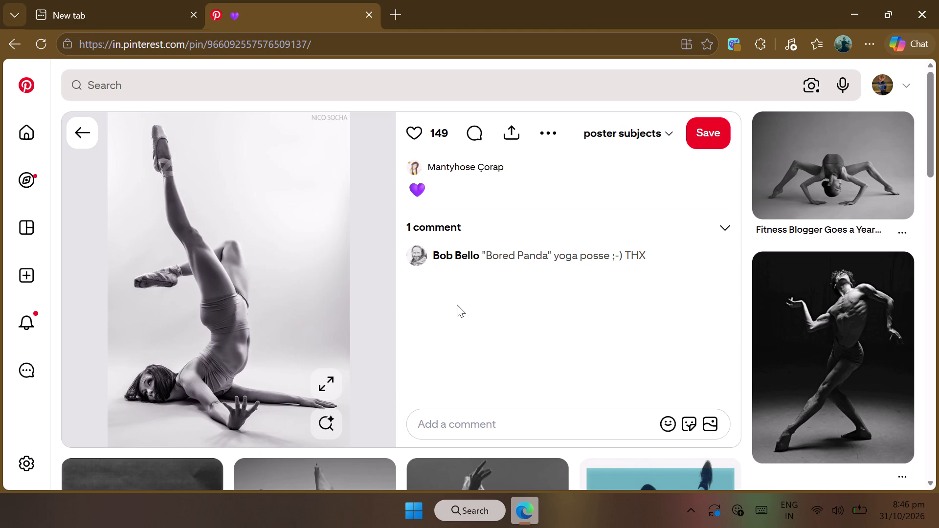
Look through the related pins below the ballet dancer photo for other expressive pose images.
{"action": "scroll", "coordinate": [457, 305], "scroll_direction": "down", "scroll_amount": 4}
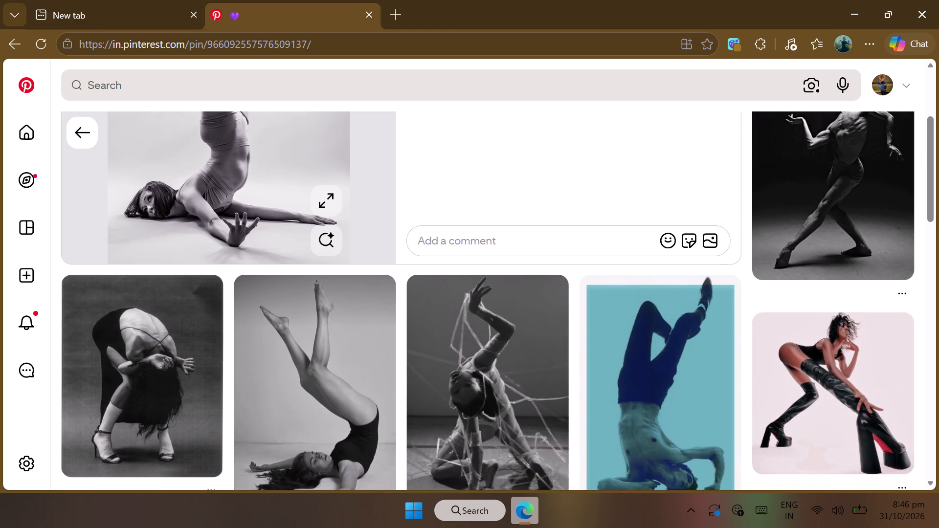
{"action": "scroll", "coordinate": [457, 305], "scroll_direction": "down", "scroll_amount": 2}
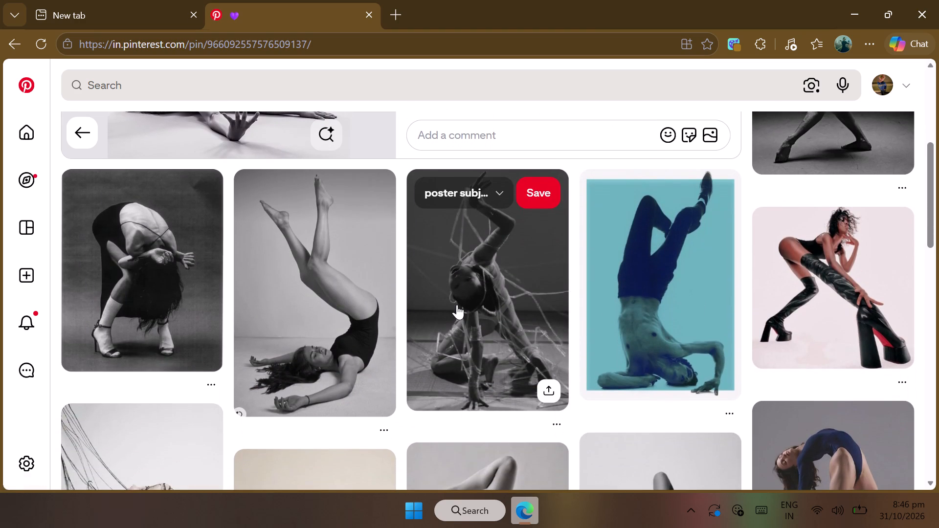
{"action": "scroll", "coordinate": [457, 305], "scroll_direction": "down", "scroll_amount": 5}
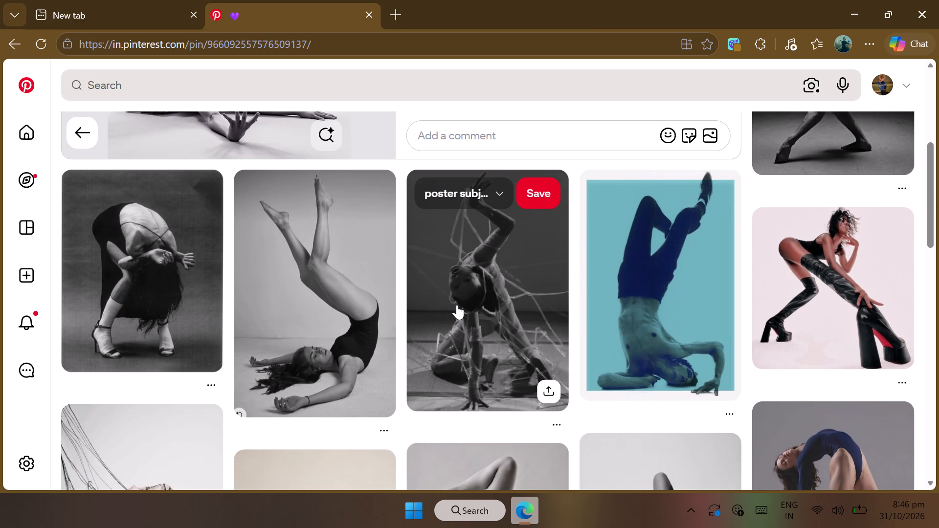
{"action": "scroll", "coordinate": [457, 305], "scroll_direction": "down", "scroll_amount": 2}
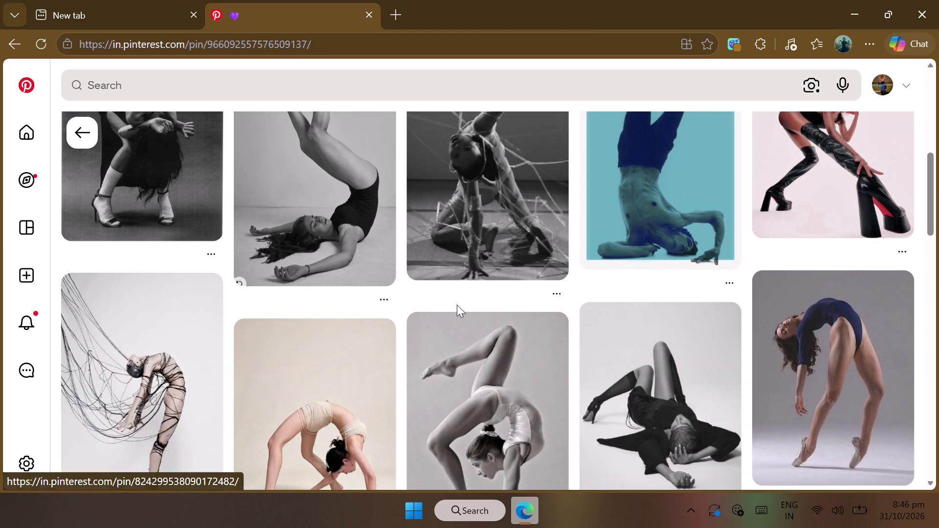
{"action": "scroll", "coordinate": [457, 305], "scroll_direction": "down", "scroll_amount": 3}
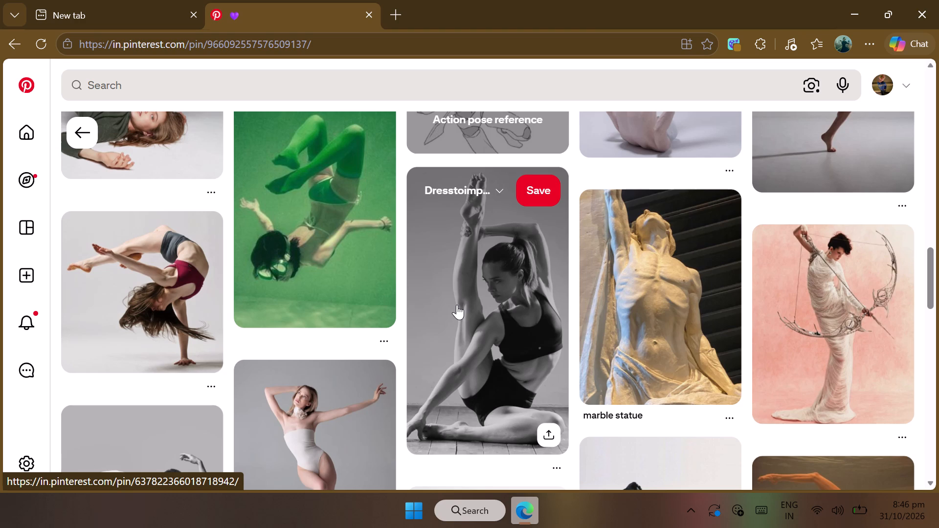
{"action": "scroll", "coordinate": [457, 305], "scroll_direction": "down", "scroll_amount": 1}
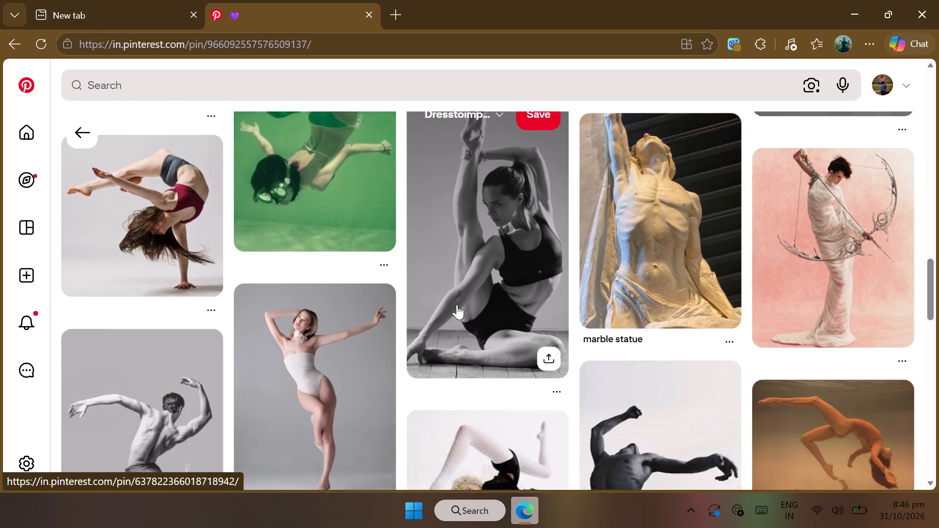
{"action": "scroll", "coordinate": [457, 305], "scroll_direction": "down", "scroll_amount": 2}
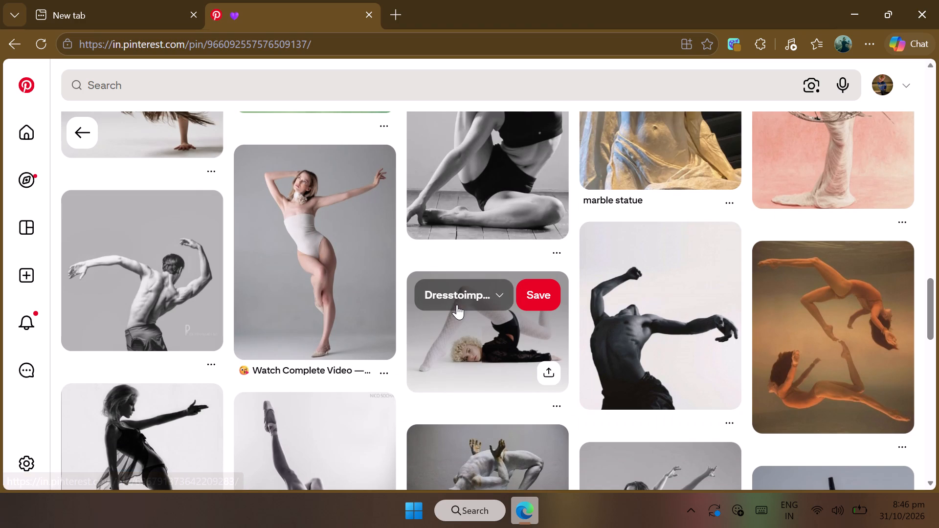
Return to the opened ballet dancer pin and download its image.
{"action": "scroll", "coordinate": [457, 305], "scroll_direction": "up", "scroll_amount": 1}
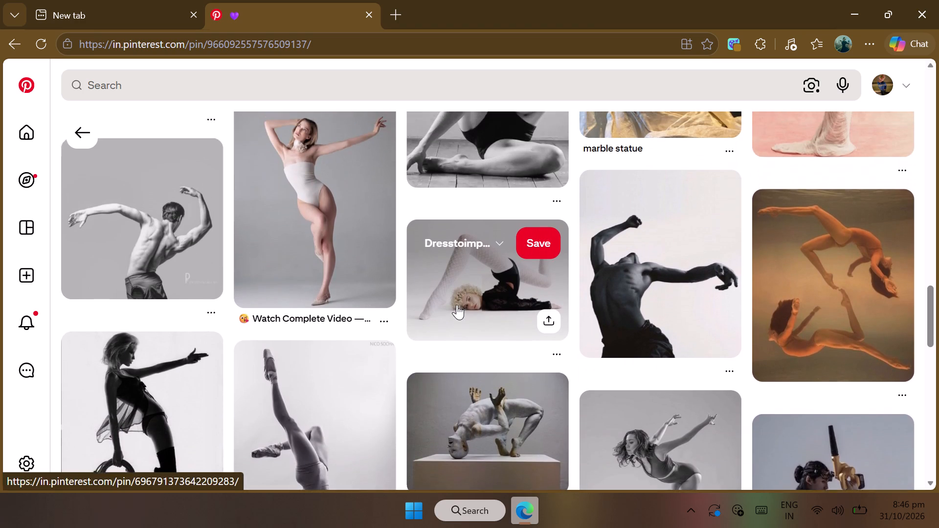
{"action": "scroll", "coordinate": [457, 305], "scroll_direction": "up", "scroll_amount": 1}
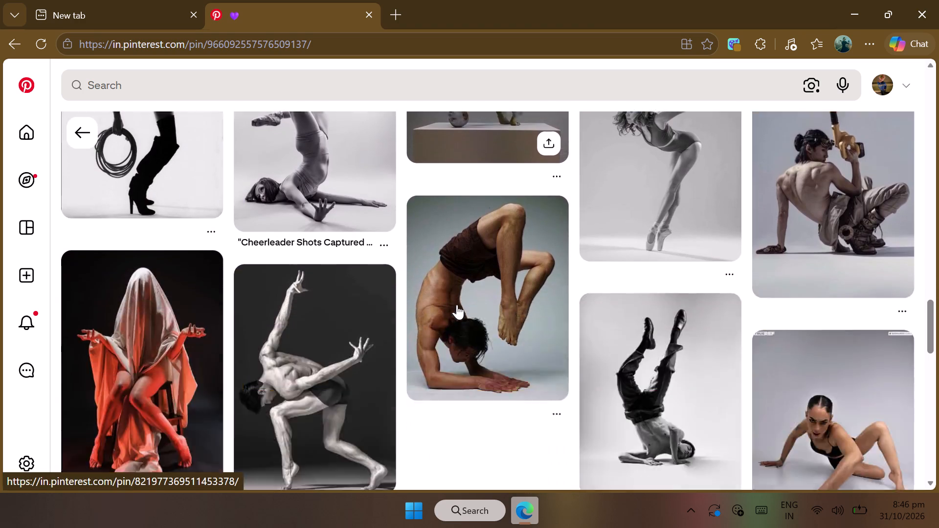
{"action": "scroll", "coordinate": [457, 305], "scroll_direction": "up", "scroll_amount": 18}
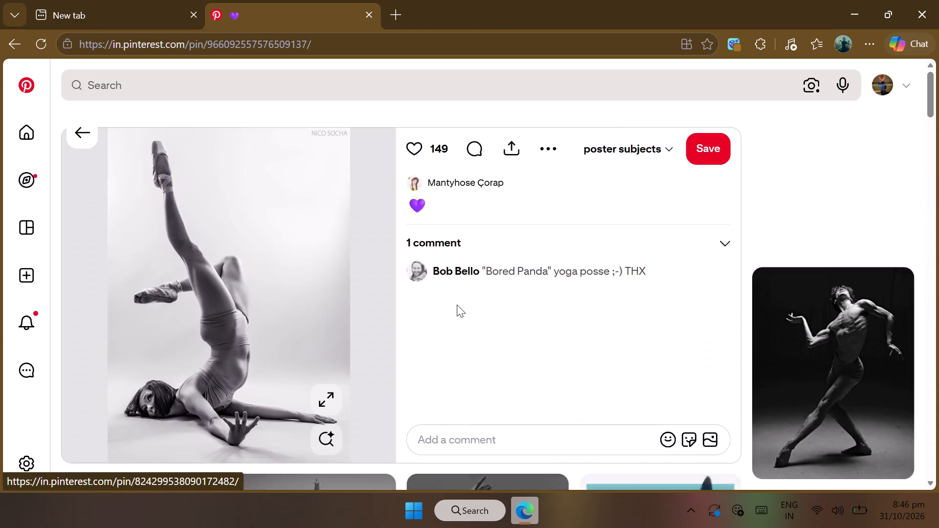
{"action": "scroll", "coordinate": [457, 305], "scroll_direction": "up", "scroll_amount": 6}
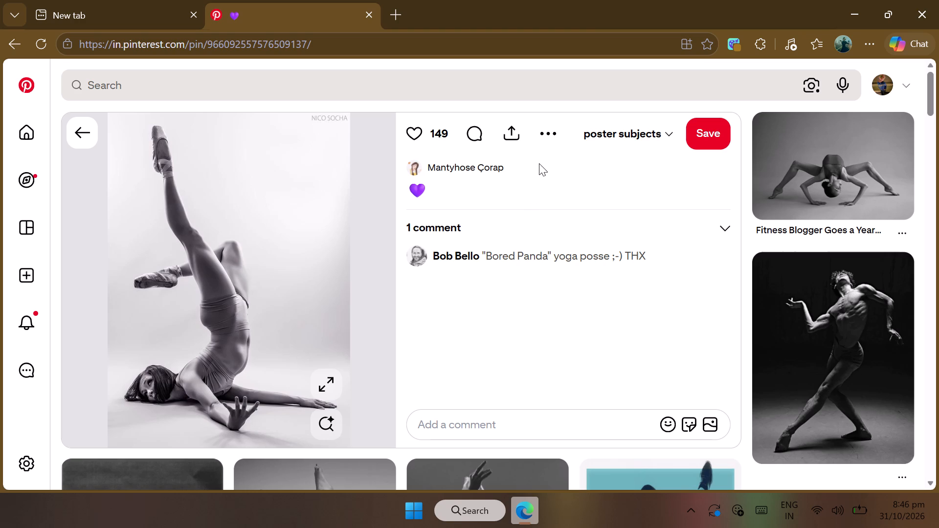
{"action": "left_click", "coordinate": [541, 136]}
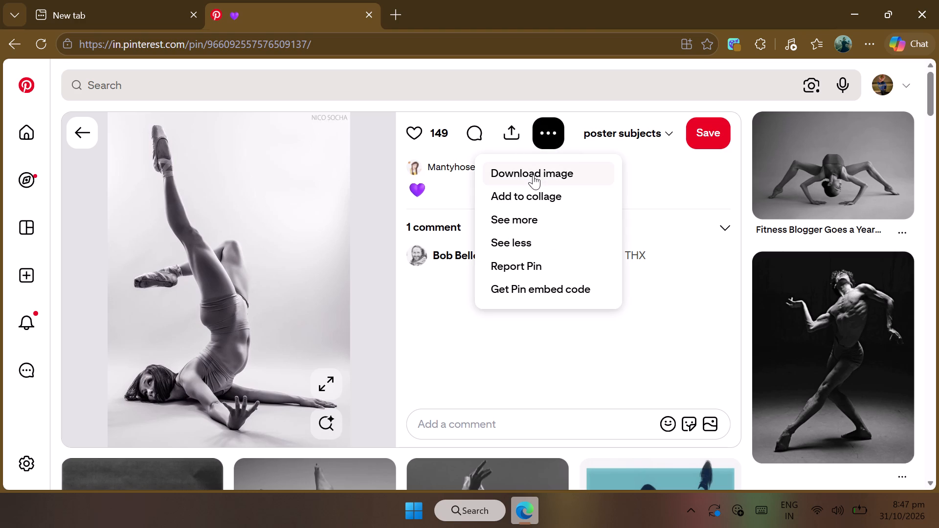
{"action": "left_click", "coordinate": [533, 175]}
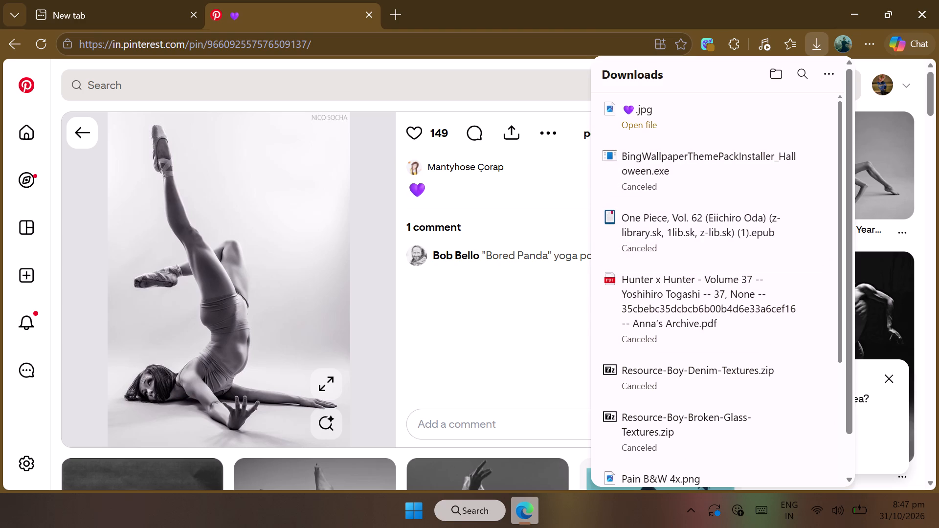
Launch Adobe Photoshop 2026.
{"action": "left_click", "coordinate": [425, 499]}
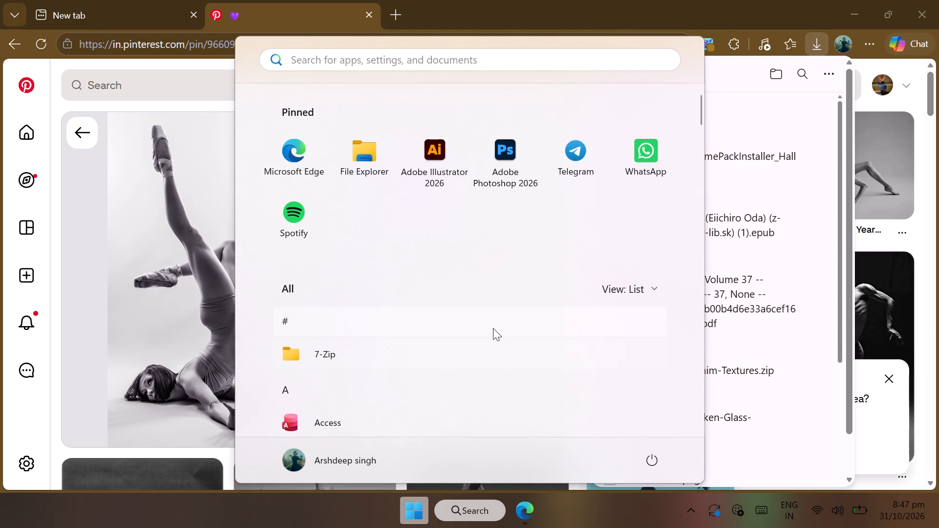
{"action": "left_click", "coordinate": [521, 165]}
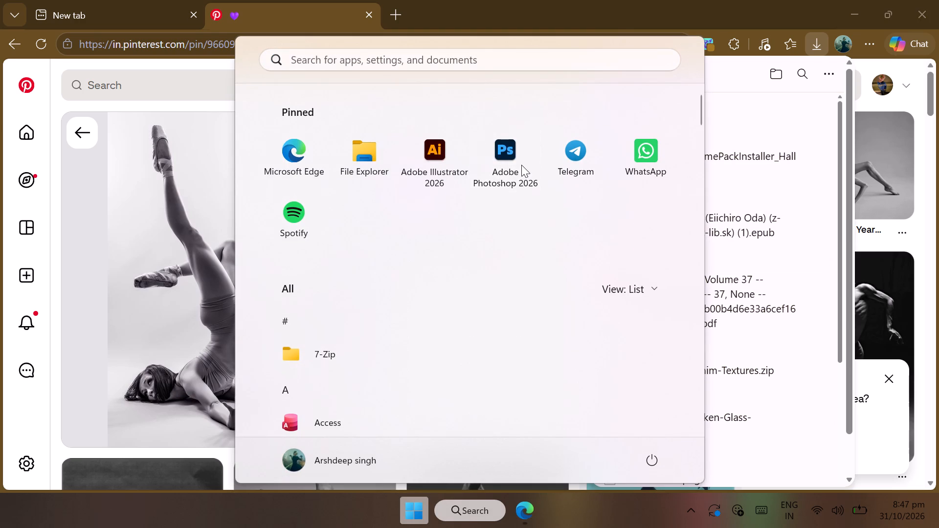
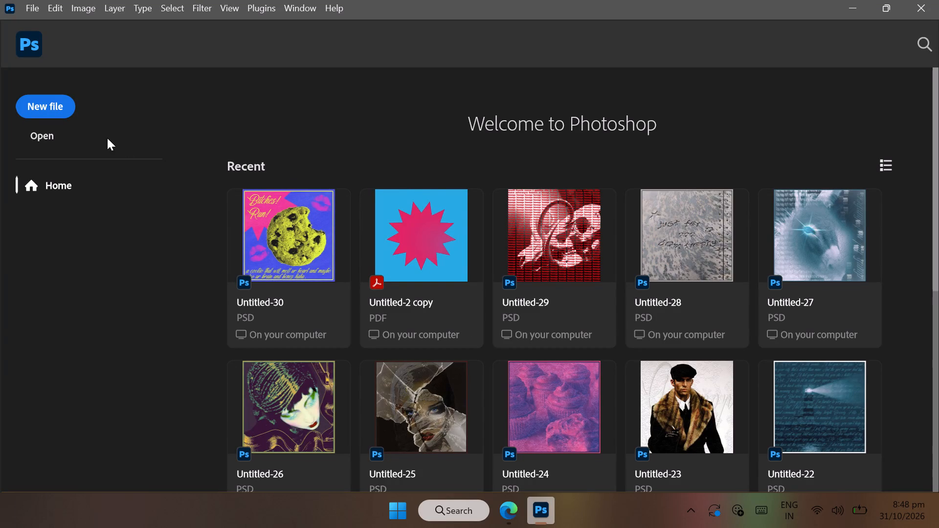
Create a new document named Untitled-31 at 3000 x 3000 px, 300 ppi, RGB with a white background.
{"action": "left_click", "coordinate": [53, 106]}
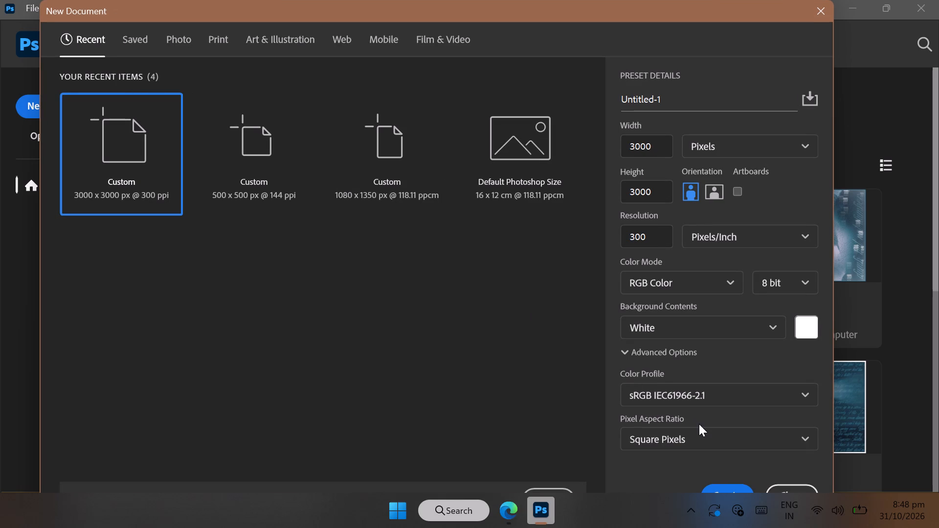
{"action": "left_click", "coordinate": [658, 103]}
{"action": "key", "text": "3"}
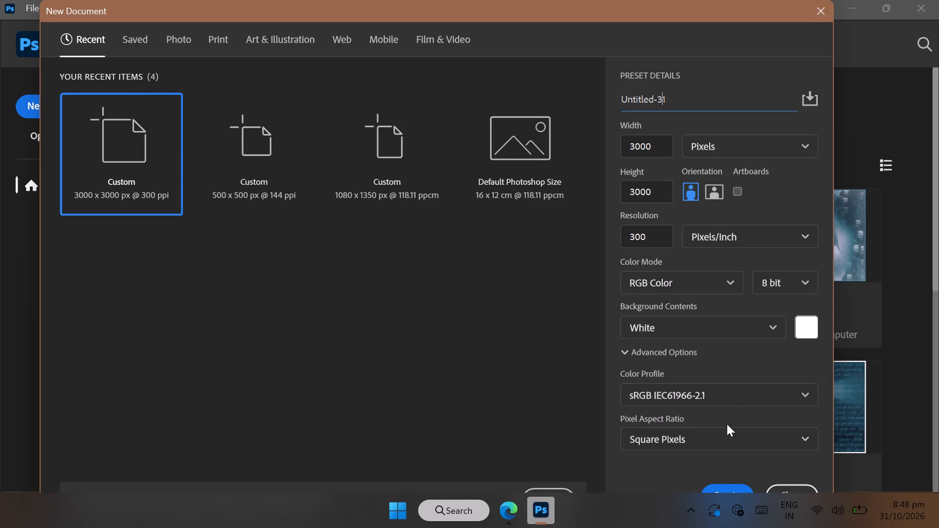
{"action": "left_click", "coordinate": [725, 488]}
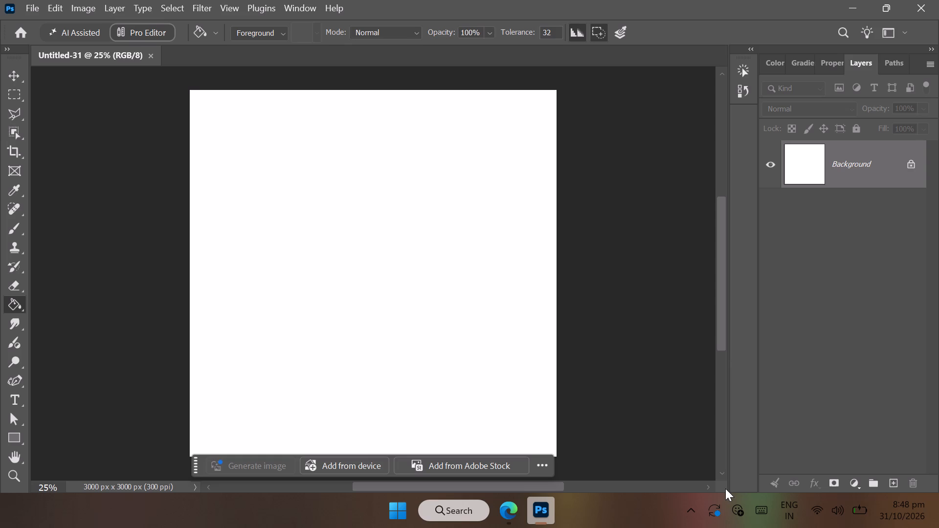
Unlock the white background, add an empty layer, and delete the white layer so only the transparent layer remains.
{"action": "left_click", "coordinate": [911, 166]}
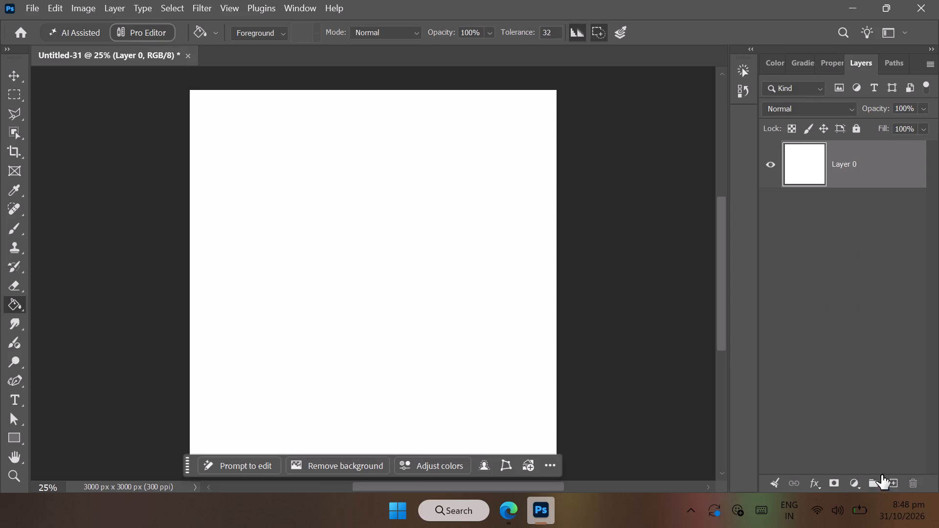
{"action": "left_click", "coordinate": [891, 484]}
{"action": "left_click", "coordinate": [870, 218]}
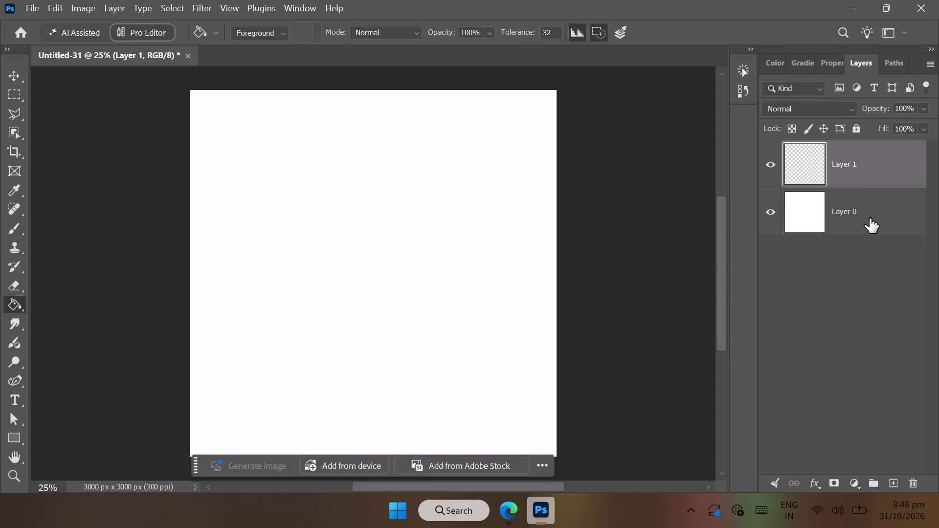
{"action": "left_click", "coordinate": [913, 485]}
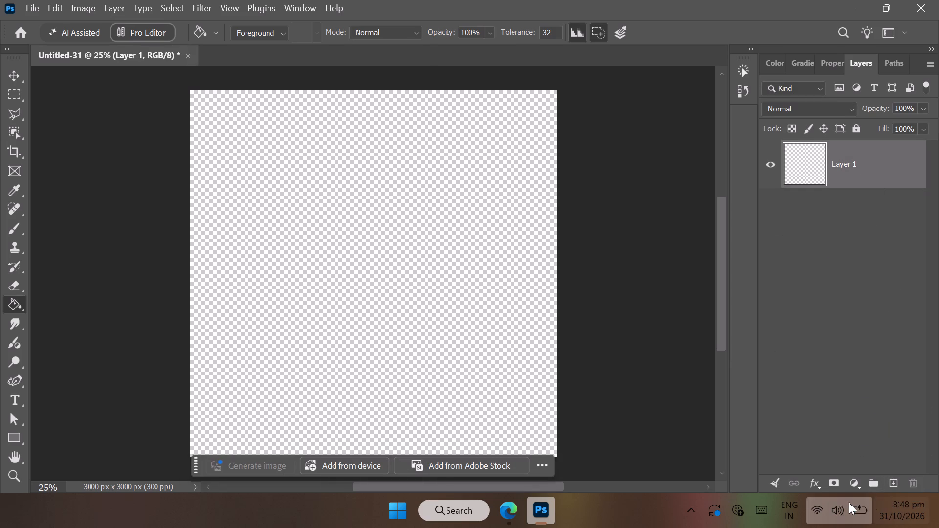
Switch to Edge and bring the downloaded purple-heart JPG of the dancer from its downloads into the Photoshop document.
{"action": "left_click", "coordinate": [501, 511]}
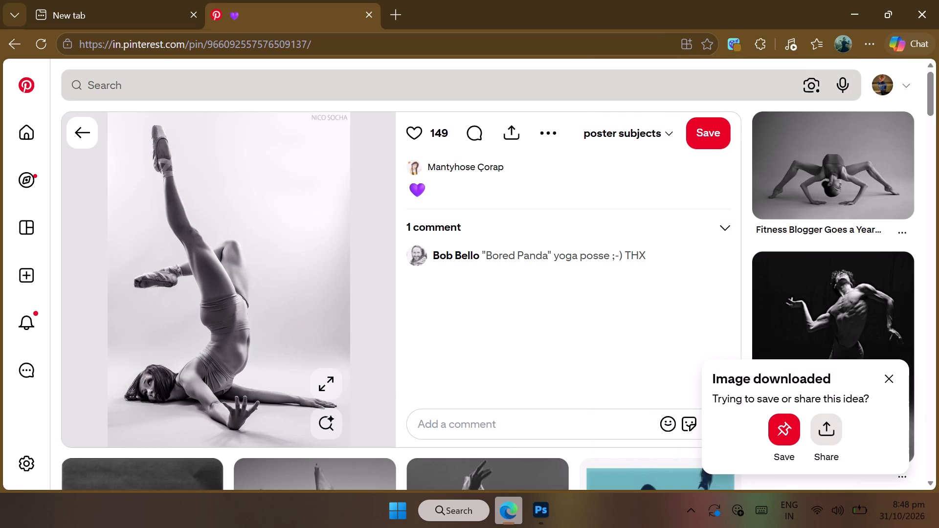
{"action": "left_click", "coordinate": [864, 39]}
{"action": "left_click", "coordinate": [677, 268]}
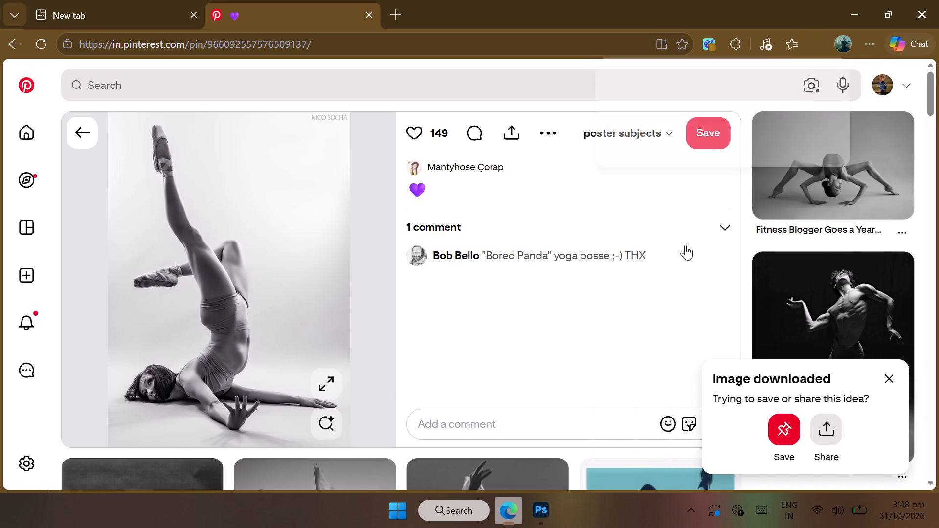
{"action": "left_click_drag", "start_coordinate": [718, 121], "coordinate": [682, 262]}
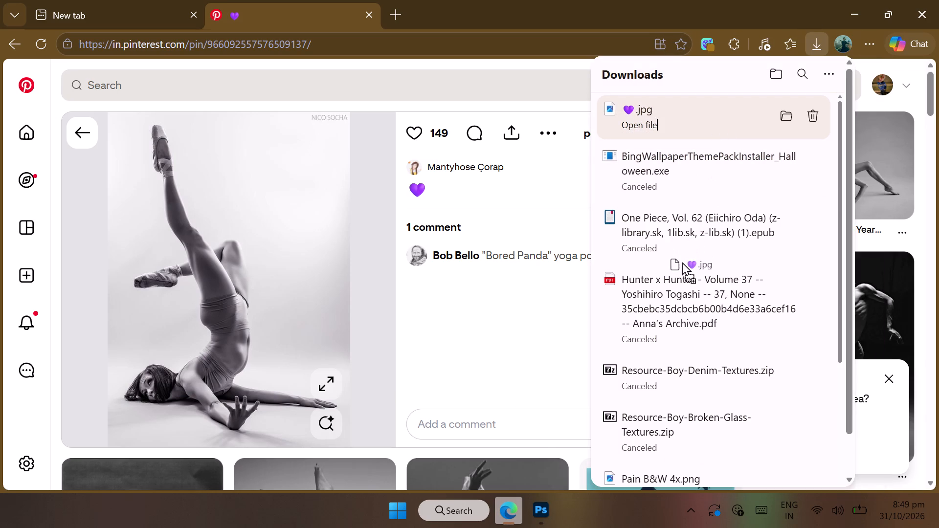
{"action": "left_click_drag", "start_coordinate": [682, 262], "coordinate": [610, 318]}
{"action": "left_click_drag", "start_coordinate": [610, 318], "coordinate": [575, 373]}
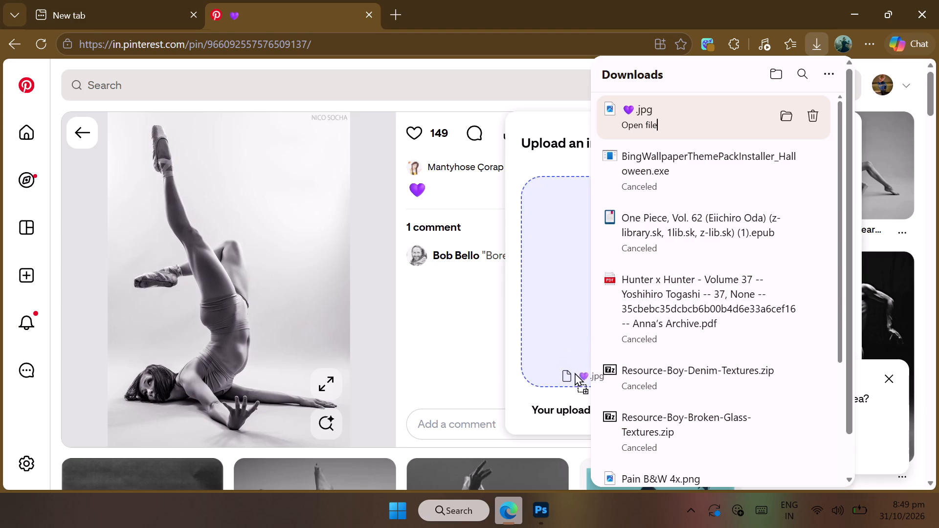
{"action": "left_click_drag", "start_coordinate": [575, 373], "coordinate": [576, 422]}
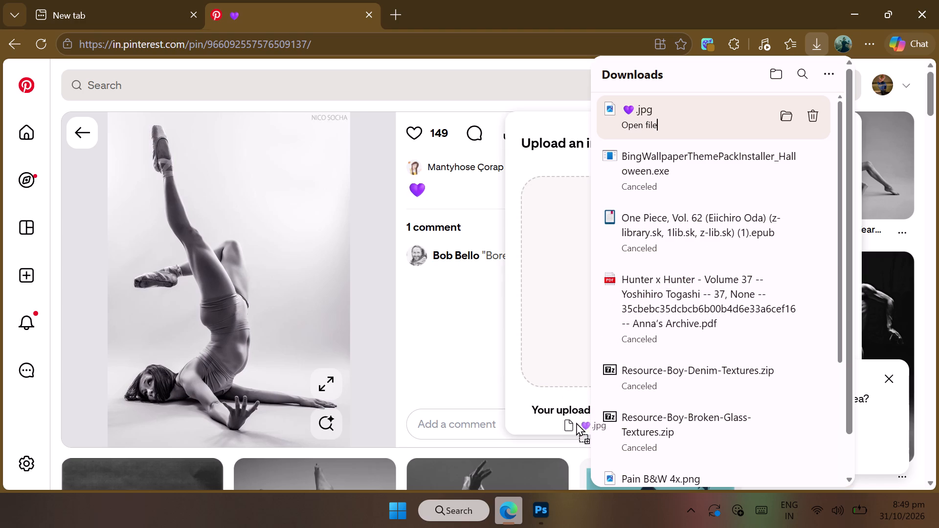
{"action": "left_click_drag", "start_coordinate": [576, 422], "coordinate": [576, 472]}
{"action": "left_click_drag", "start_coordinate": [576, 472], "coordinate": [576, 521]}
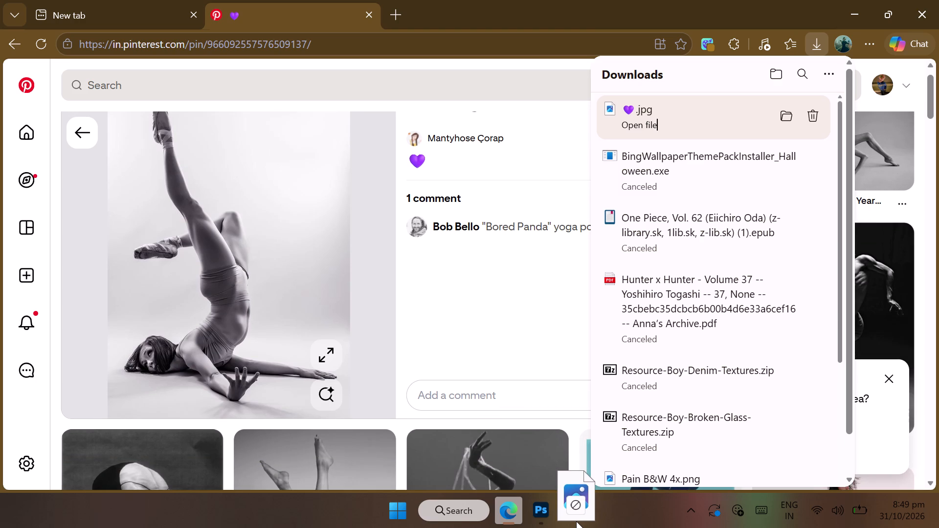
{"action": "left_click_drag", "start_coordinate": [576, 521], "coordinate": [537, 506]}
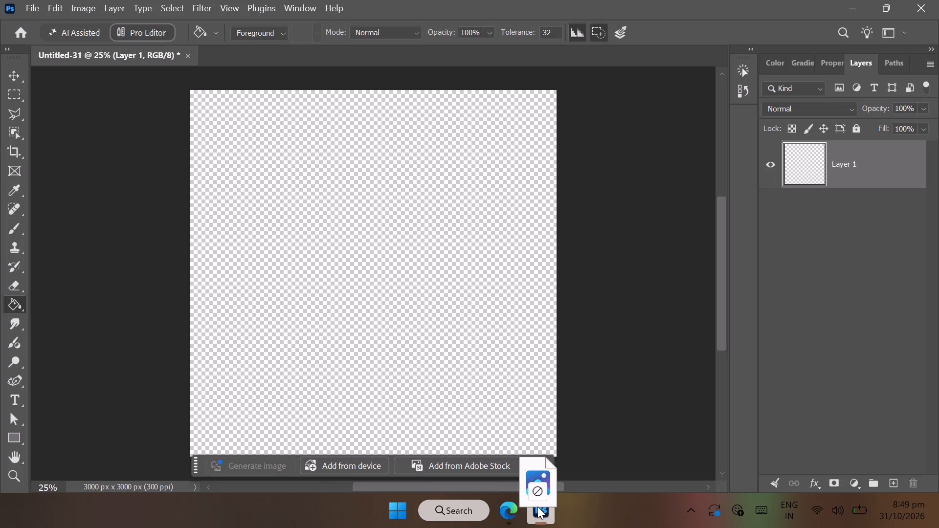
{"action": "left_click_drag", "start_coordinate": [537, 506], "coordinate": [510, 430]}
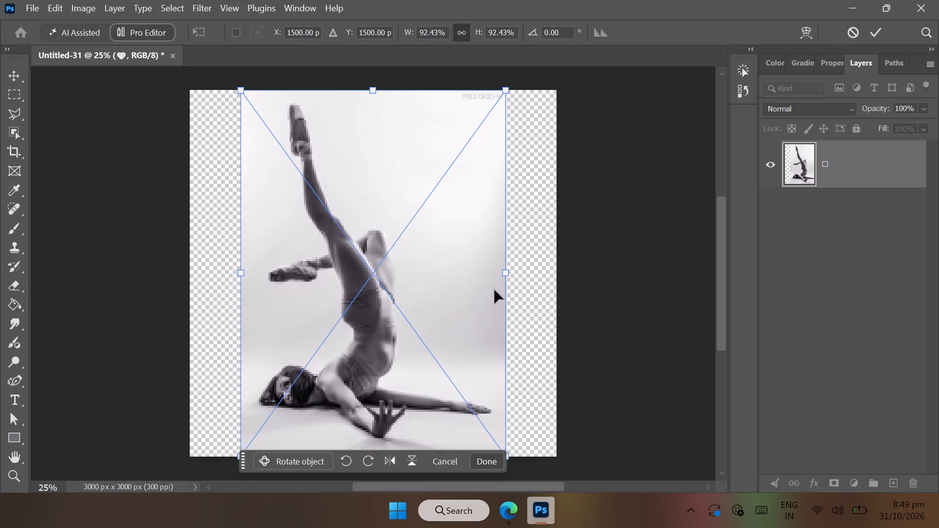
Scale the placed dancer photo to about 96.7%, position it at about X 1318, Y 1569 px, and commit the placement.
{"action": "left_click_drag", "start_coordinate": [501, 275], "coordinate": [511, 272]}
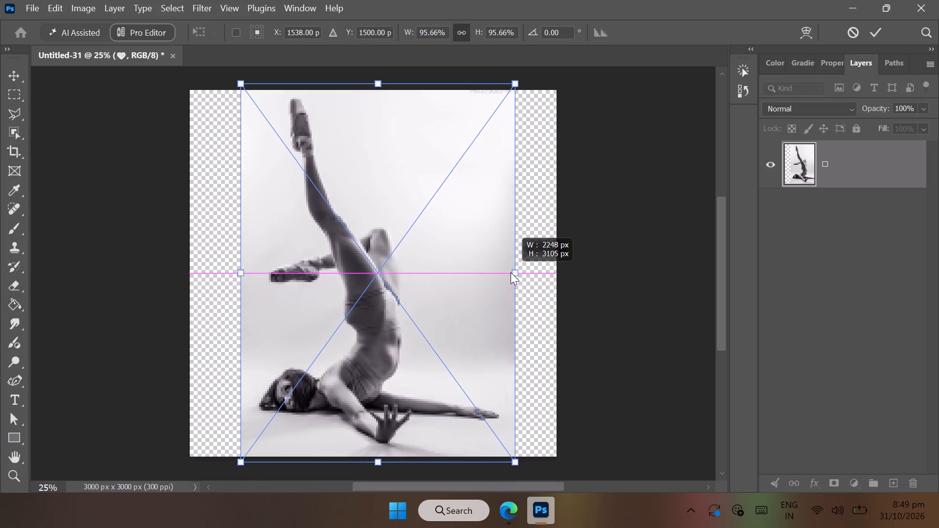
{"action": "left_click_drag", "start_coordinate": [511, 272], "coordinate": [513, 272]}
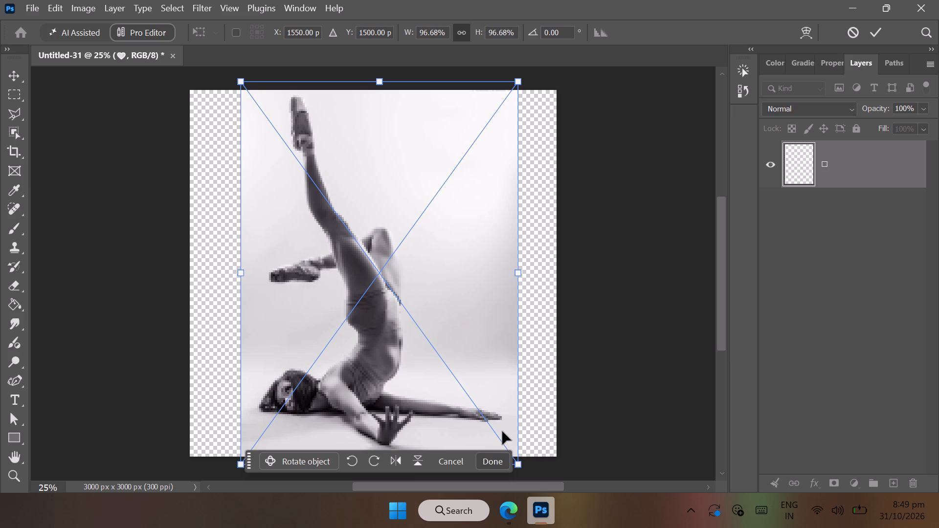
{"action": "left_click_drag", "start_coordinate": [346, 392], "coordinate": [341, 395]}
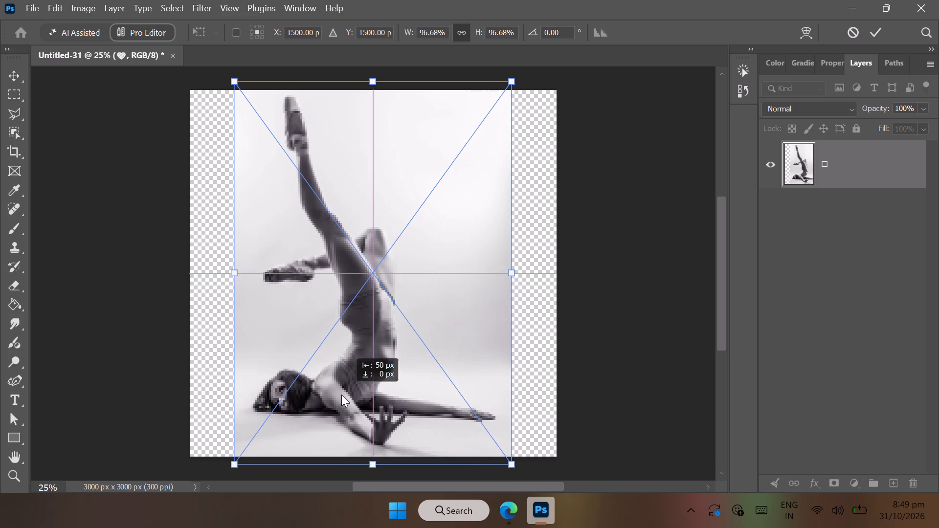
{"action": "left_click_drag", "start_coordinate": [341, 395], "coordinate": [330, 399]}
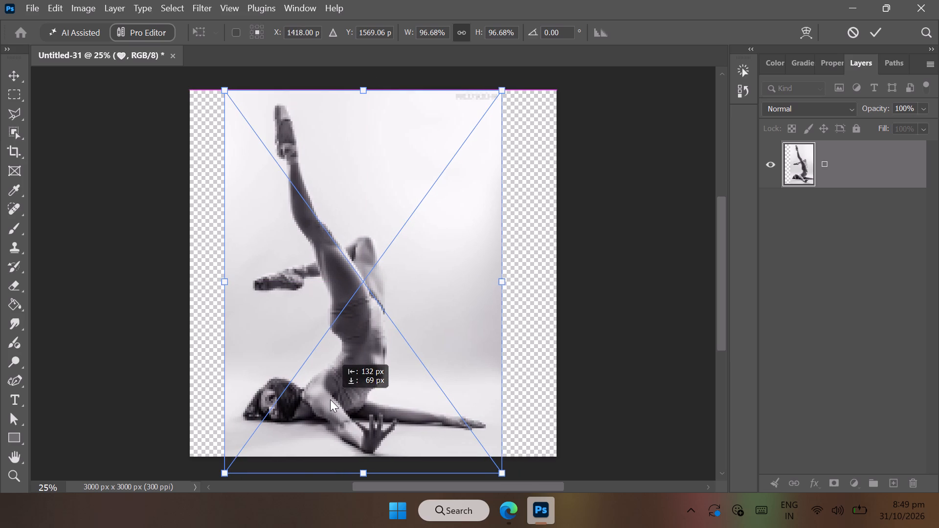
{"action": "left_click_drag", "start_coordinate": [330, 399], "coordinate": [306, 401]}
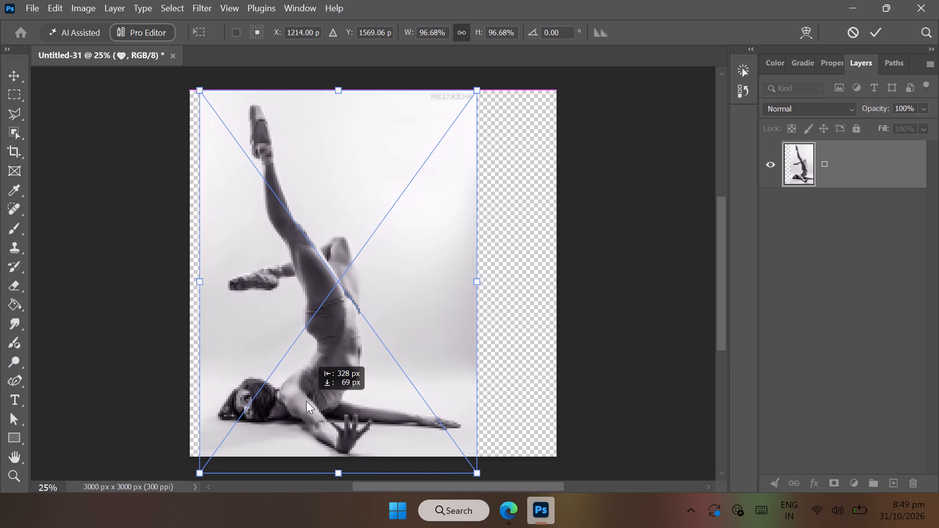
{"action": "left_click_drag", "start_coordinate": [306, 401], "coordinate": [318, 401]}
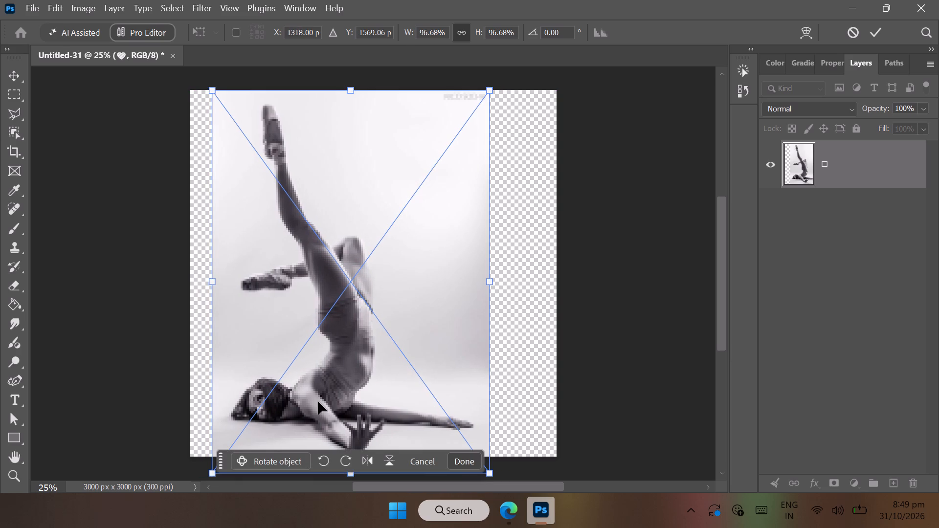
{"action": "left_click", "coordinate": [463, 454]}
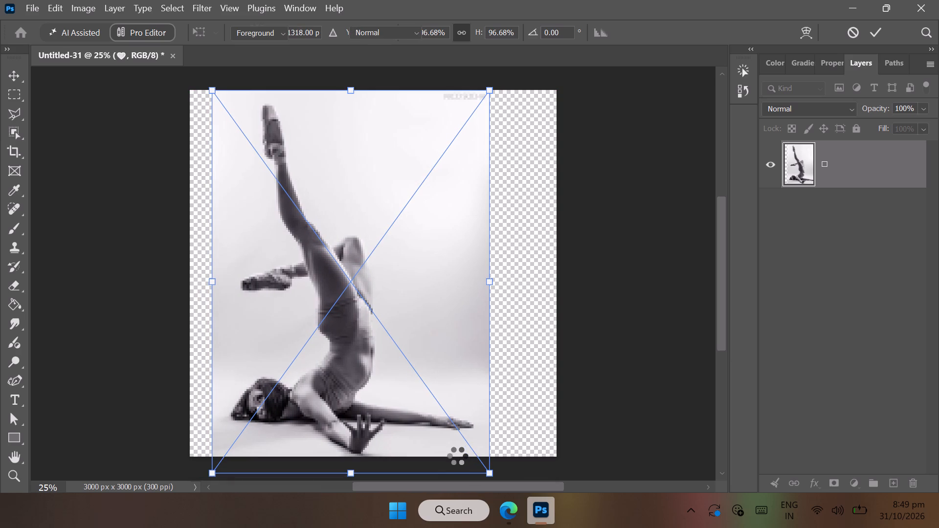
{"action": "left_click", "coordinate": [89, 207]}
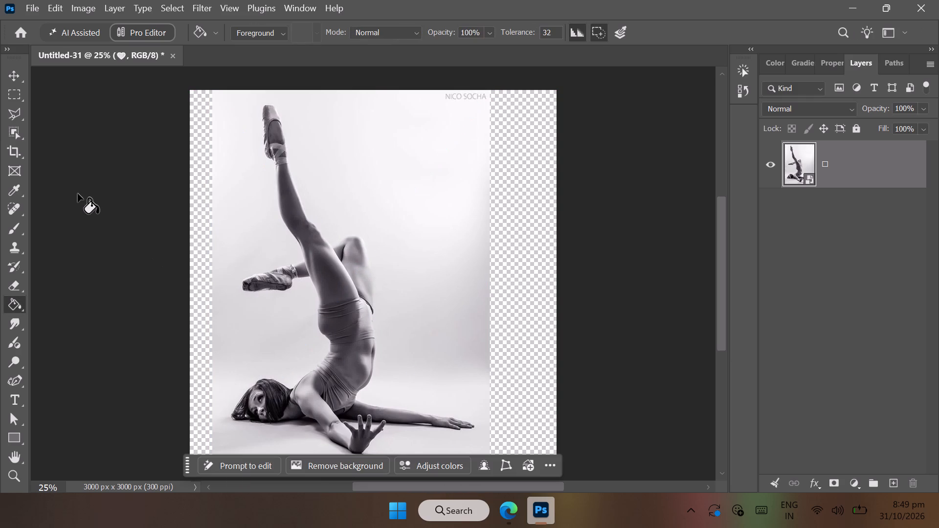
Open Select and Mask on the dancer photo and brush her head, shoulder and near upper arm into the selection with Quick Selection.
{"action": "left_click", "coordinate": [14, 93]}
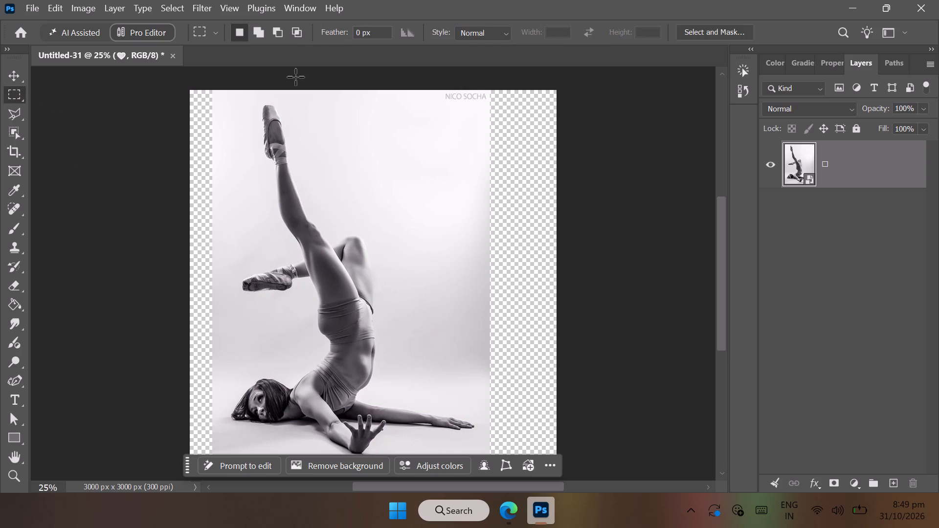
{"action": "left_click", "coordinate": [715, 28]}
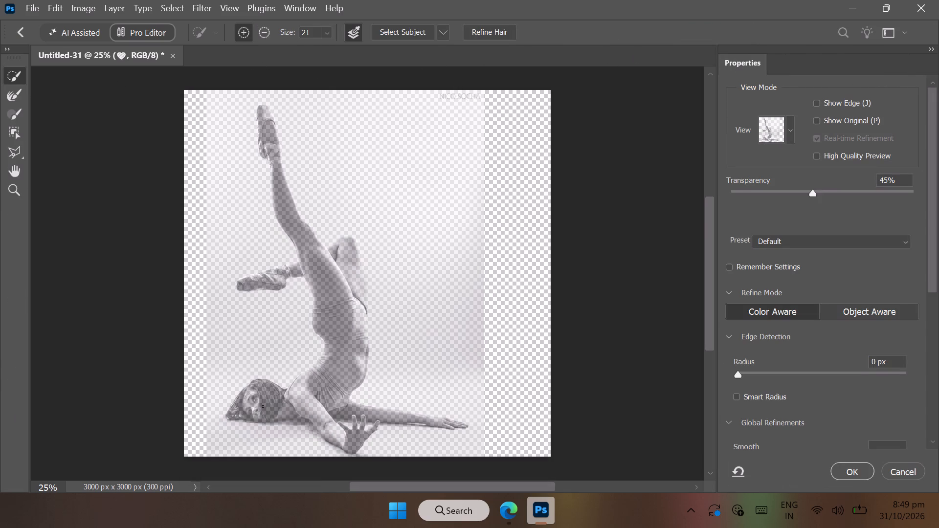
{"action": "left_click_drag", "start_coordinate": [264, 407], "coordinate": [271, 407]}
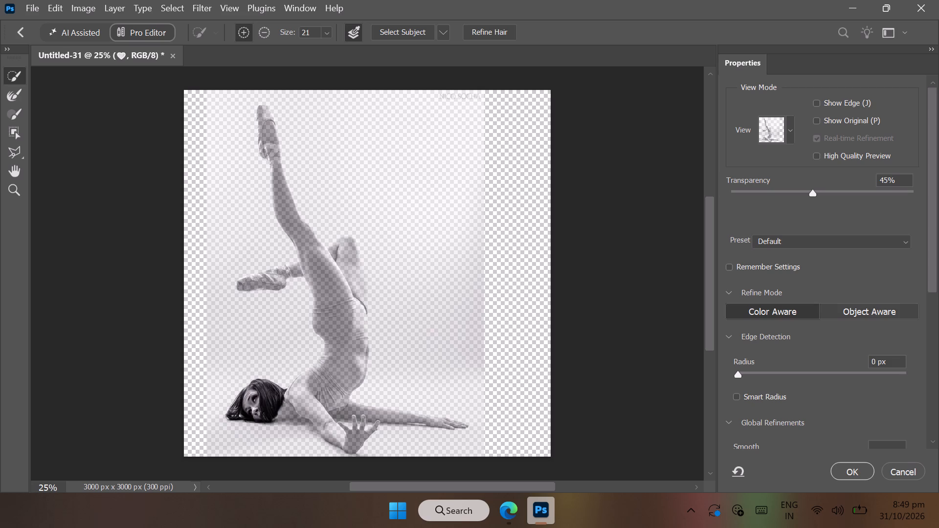
{"action": "left_click_drag", "start_coordinate": [271, 407], "coordinate": [323, 389]}
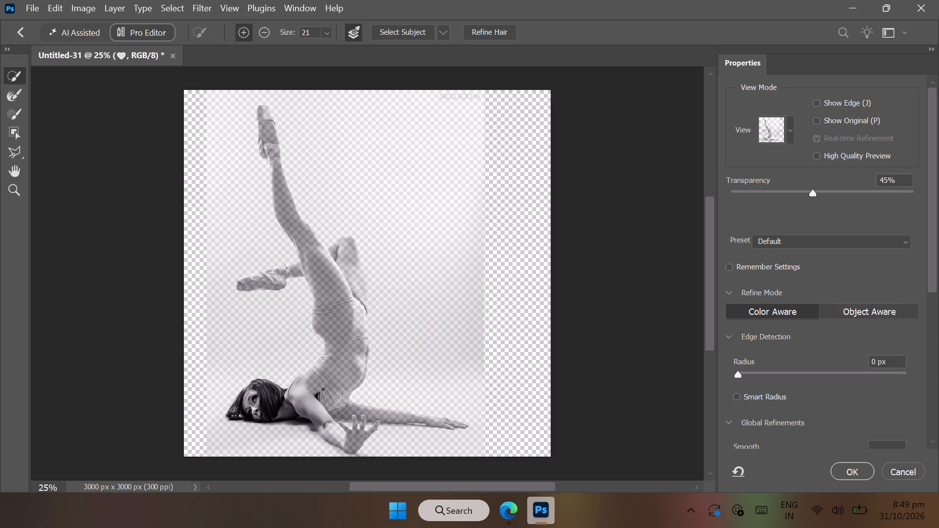
{"action": "left_click_drag", "start_coordinate": [323, 389], "coordinate": [326, 386]}
{"action": "left_click_drag", "start_coordinate": [329, 389], "coordinate": [333, 394]}
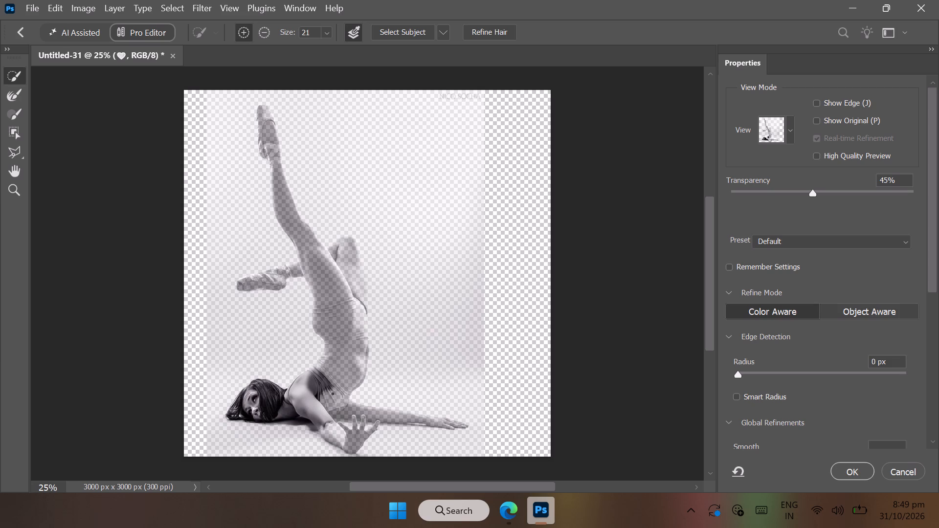
Extend the selection across the rest of the chest and along the outstretched arm to its fingertips.
{"action": "left_click_drag", "start_coordinate": [333, 394], "coordinate": [365, 413]}
{"action": "left_click_drag", "start_coordinate": [365, 413], "coordinate": [389, 416]}
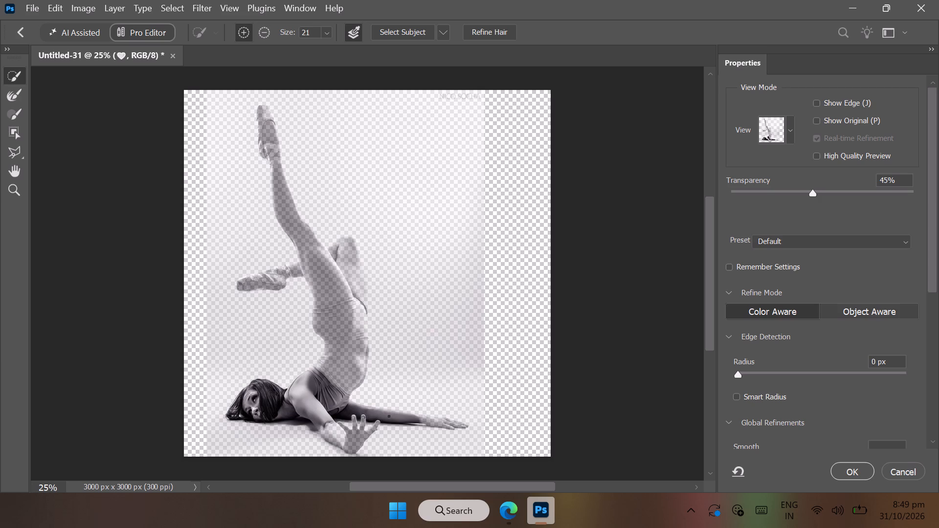
{"action": "left_click_drag", "start_coordinate": [389, 416], "coordinate": [416, 418]}
{"action": "left_click_drag", "start_coordinate": [416, 418], "coordinate": [438, 421]}
{"action": "left_click_drag", "start_coordinate": [438, 421], "coordinate": [425, 418]}
{"action": "left_click_drag", "start_coordinate": [425, 418], "coordinate": [414, 417]}
{"action": "left_click_drag", "start_coordinate": [414, 417], "coordinate": [443, 423]}
{"action": "left_click_drag", "start_coordinate": [443, 423], "coordinate": [453, 422]}
{"action": "left_click_drag", "start_coordinate": [453, 422], "coordinate": [454, 422]}
Add the near forearm and the raised, spread-fingered hand to the selection.
{"action": "left_click", "coordinate": [7, 192]}
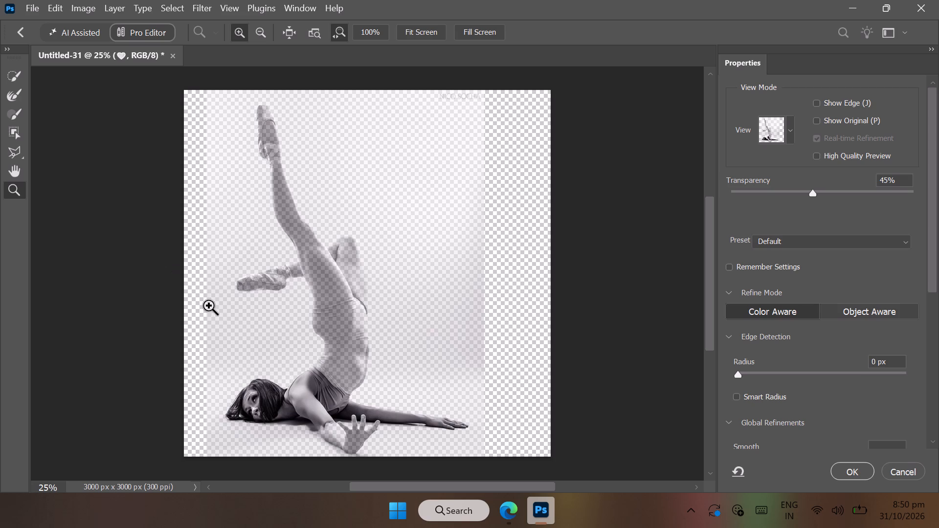
{"action": "left_click_drag", "start_coordinate": [446, 427], "coordinate": [457, 428]}
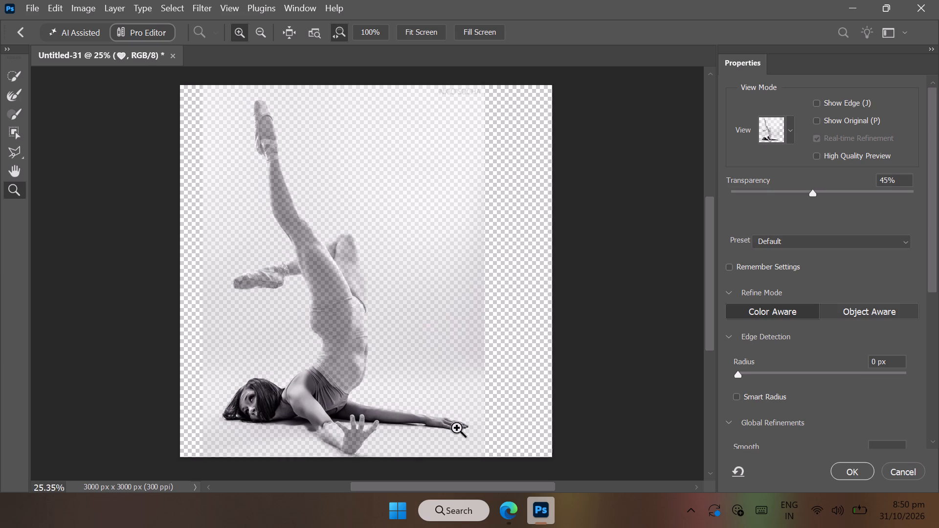
{"action": "left_click_drag", "start_coordinate": [457, 428], "coordinate": [515, 428]}
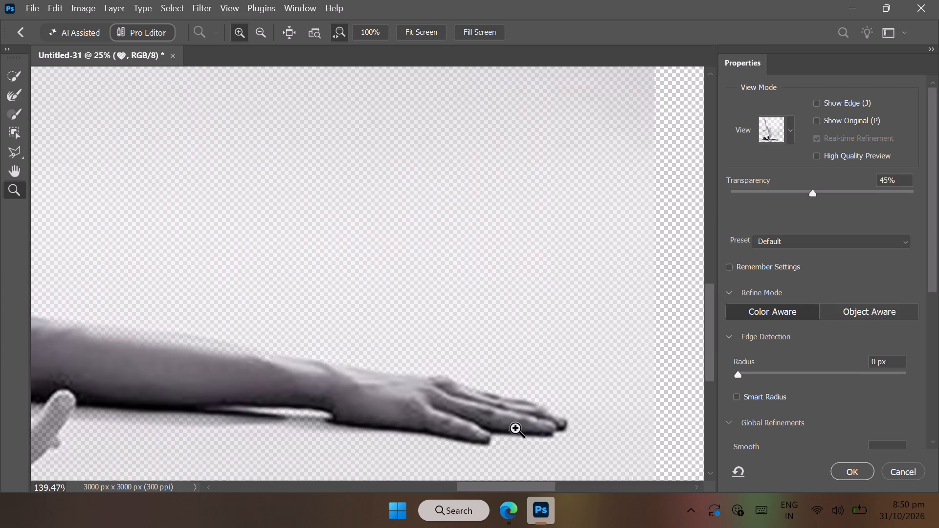
{"action": "left_click_drag", "start_coordinate": [515, 428], "coordinate": [494, 428]}
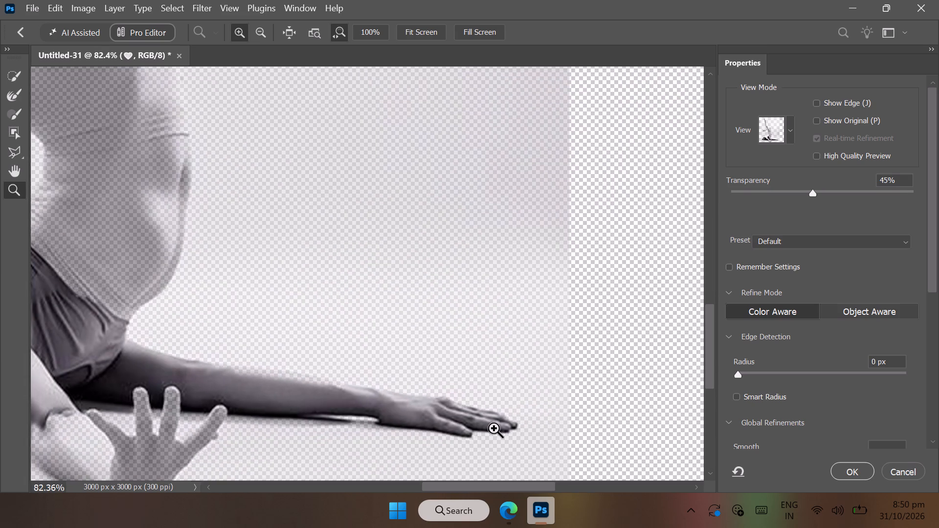
{"action": "scroll", "coordinate": [494, 428], "scroll_direction": "left", "scroll_amount": 6}
{"action": "scroll", "coordinate": [494, 428], "scroll_direction": "down", "scroll_amount": 2}
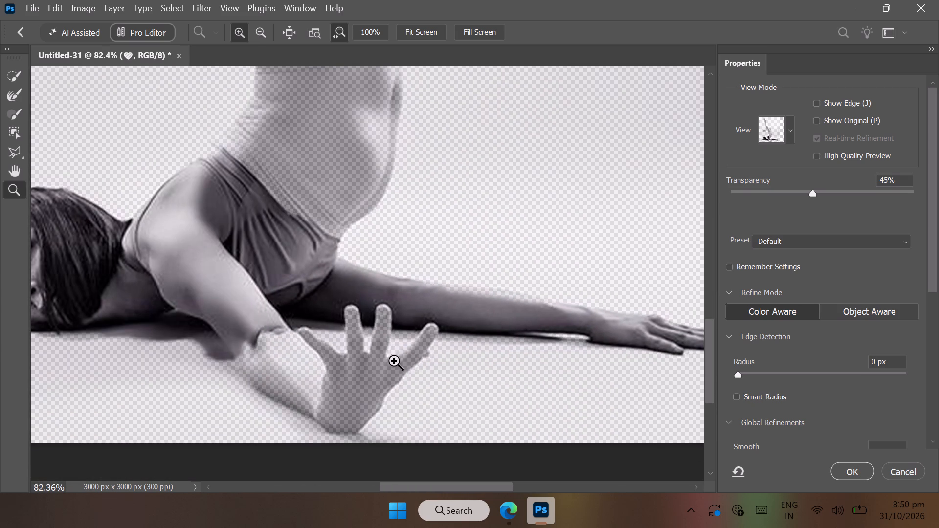
{"action": "left_click", "coordinate": [19, 83]}
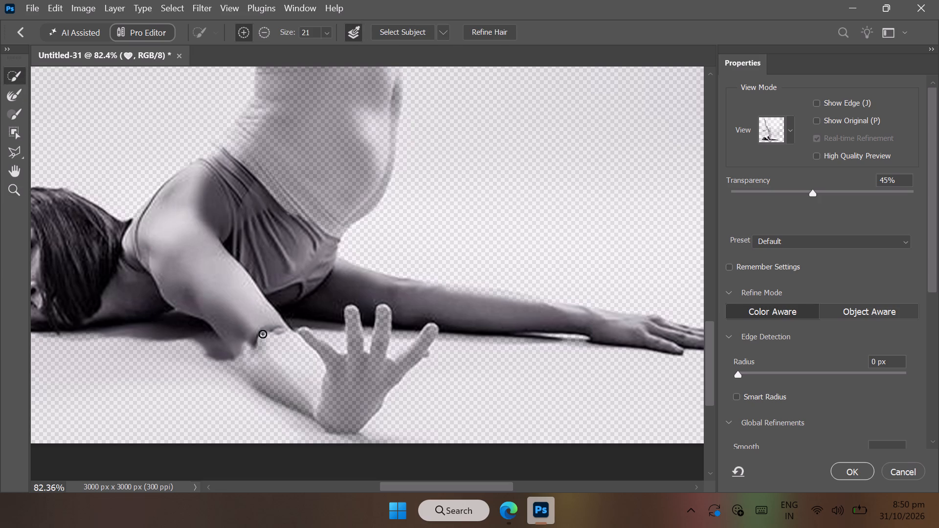
{"action": "left_click_drag", "start_coordinate": [263, 334], "coordinate": [309, 388]}
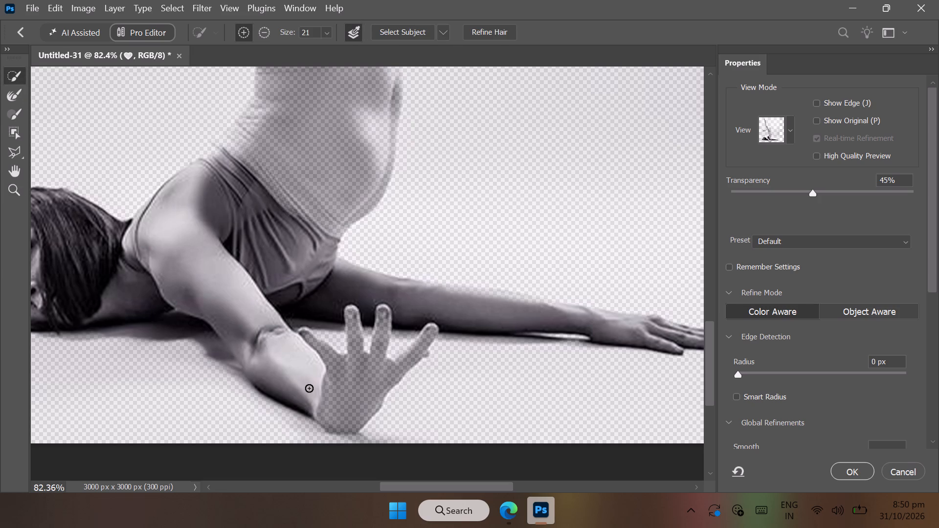
{"action": "left_click_drag", "start_coordinate": [309, 388], "coordinate": [342, 392]}
Add the bare midriff, the shaded part of the shorts and the back edge near the shoulder to the selection.
{"action": "scroll", "coordinate": [339, 319], "scroll_direction": "up", "scroll_amount": 1}
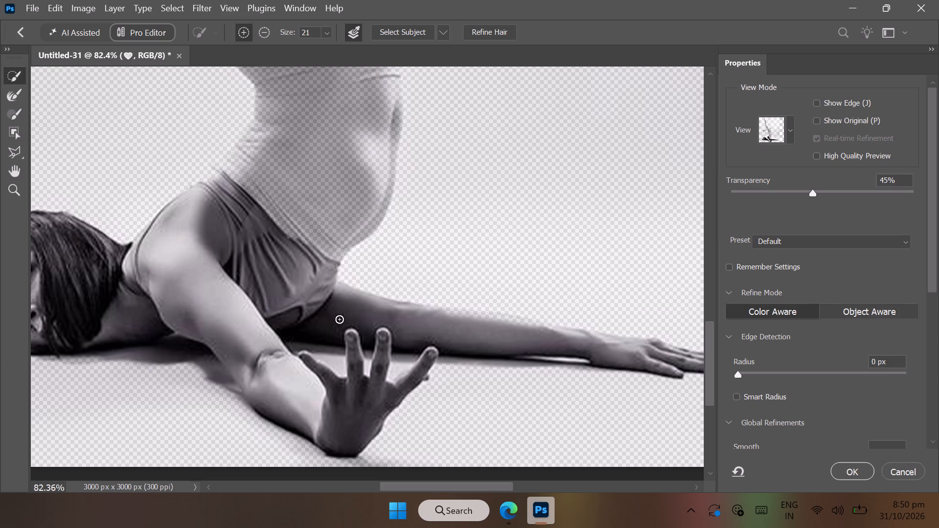
{"action": "scroll", "coordinate": [339, 319], "scroll_direction": "up", "scroll_amount": 3}
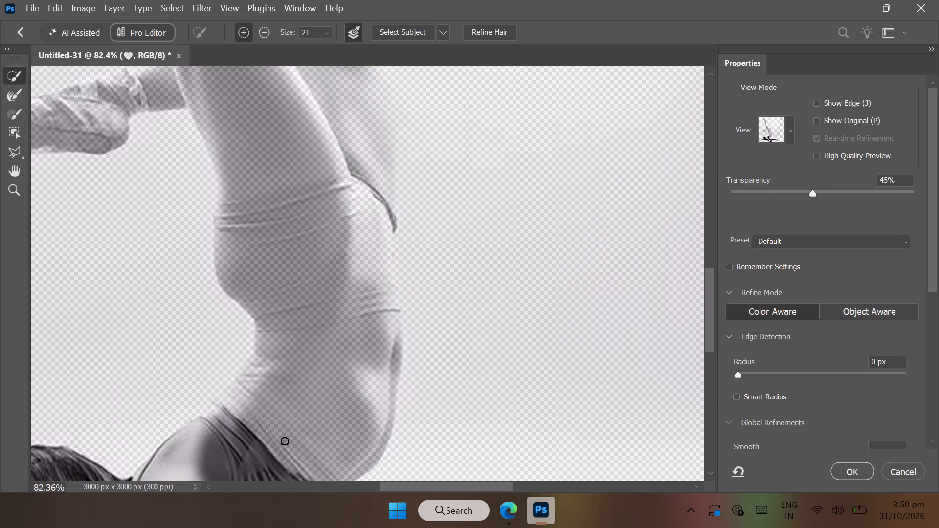
{"action": "left_click_drag", "start_coordinate": [283, 446], "coordinate": [317, 362]}
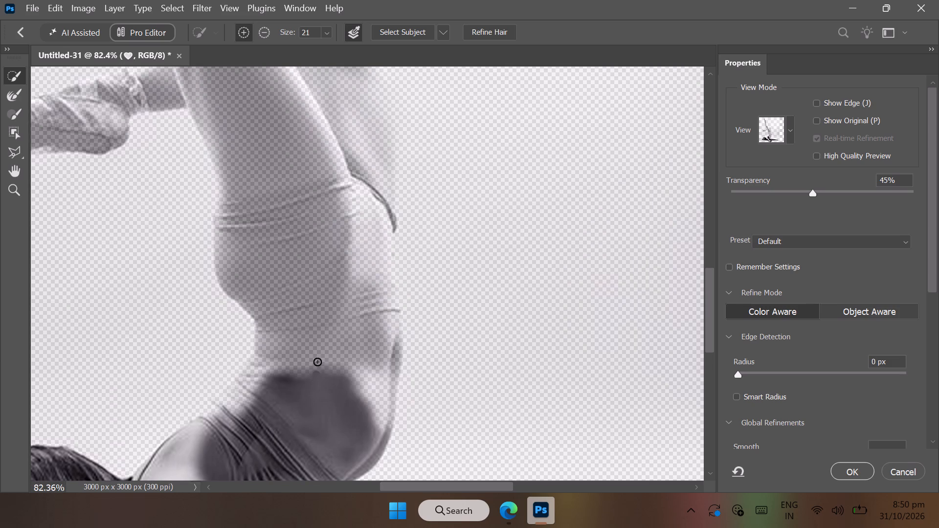
{"action": "left_click_drag", "start_coordinate": [317, 362], "coordinate": [261, 400]}
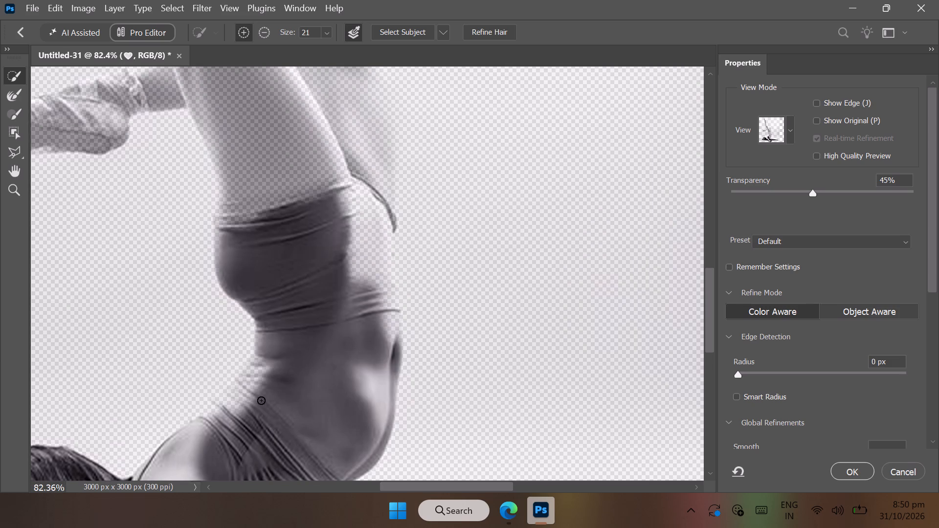
{"action": "left_click_drag", "start_coordinate": [261, 400], "coordinate": [262, 376]}
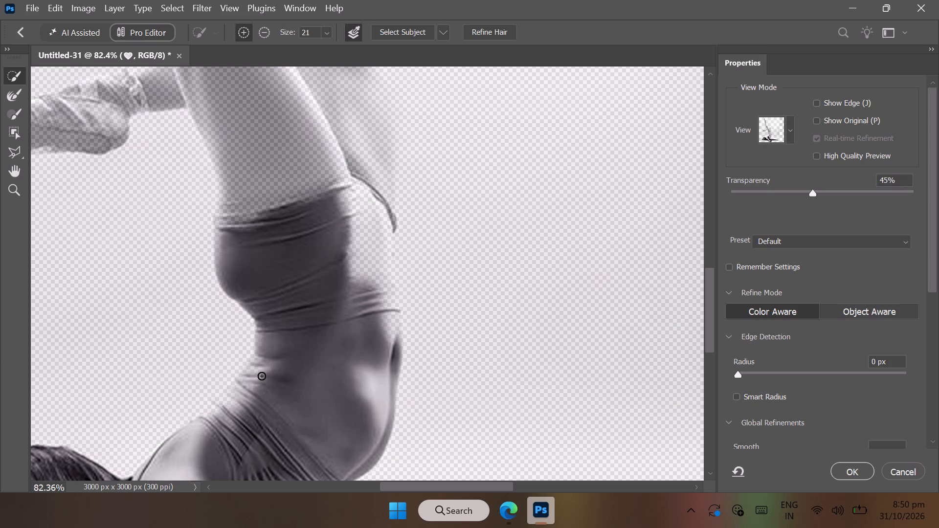
{"action": "left_click_drag", "start_coordinate": [217, 423], "coordinate": [236, 400]}
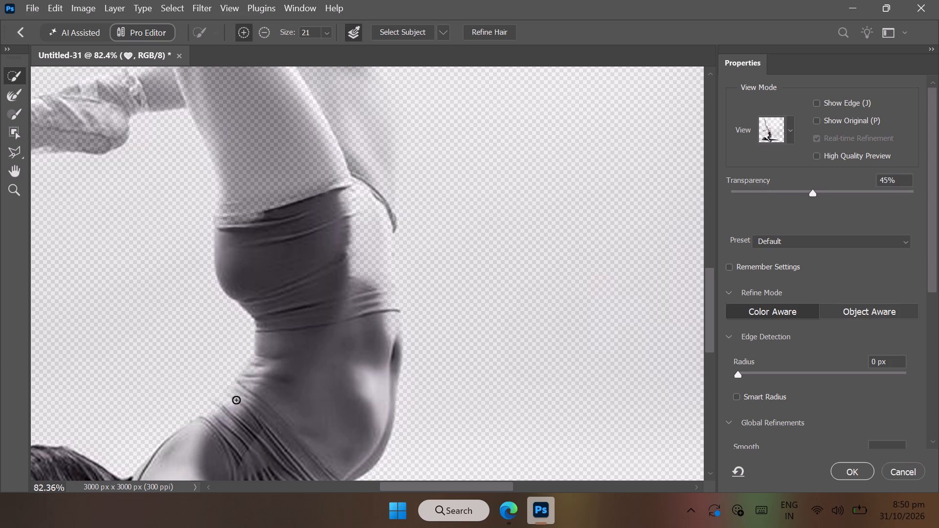
{"action": "left_click_drag", "start_coordinate": [236, 400], "coordinate": [206, 422]}
{"action": "left_click_drag", "start_coordinate": [206, 422], "coordinate": [246, 381]}
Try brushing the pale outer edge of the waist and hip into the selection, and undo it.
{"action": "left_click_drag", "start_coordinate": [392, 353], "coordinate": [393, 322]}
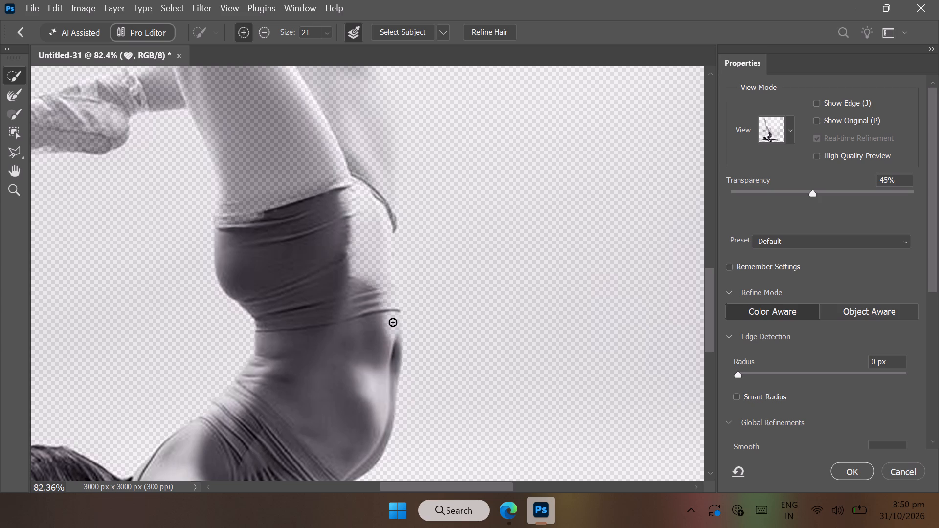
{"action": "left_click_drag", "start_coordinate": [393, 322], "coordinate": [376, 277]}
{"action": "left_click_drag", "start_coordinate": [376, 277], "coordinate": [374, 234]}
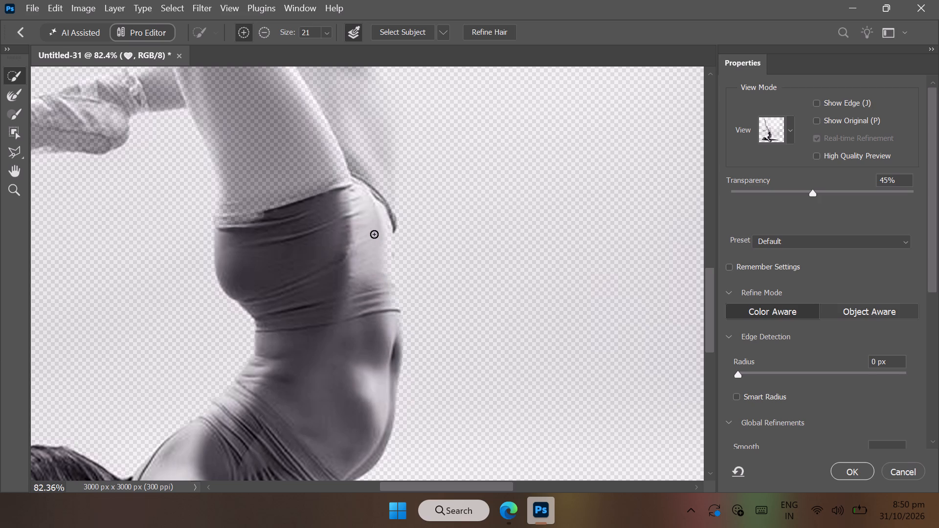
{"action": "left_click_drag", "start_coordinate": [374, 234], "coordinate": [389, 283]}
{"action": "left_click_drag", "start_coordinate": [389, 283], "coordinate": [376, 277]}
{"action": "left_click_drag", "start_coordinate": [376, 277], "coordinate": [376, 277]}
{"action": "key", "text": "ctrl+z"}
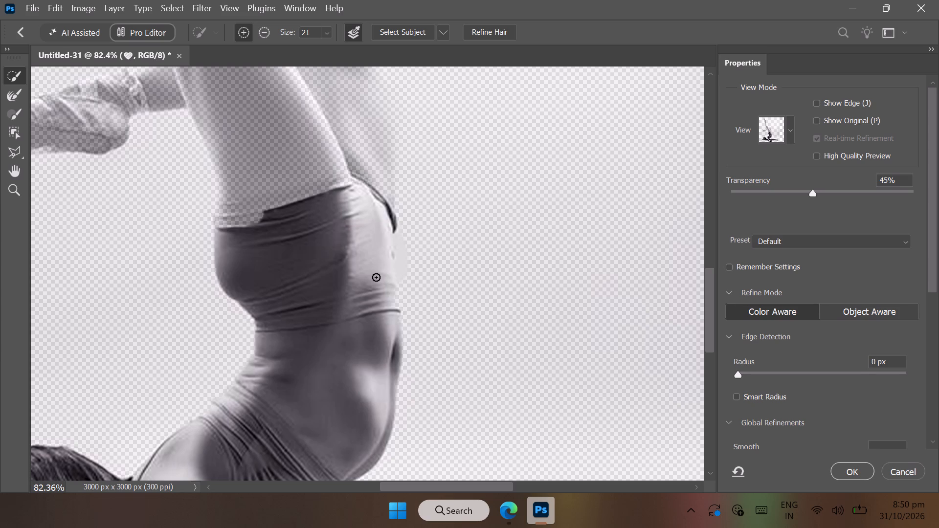
Add the pale, brightly lit side of the shorts to the selection, down to the bare waist.
{"action": "left_click_drag", "start_coordinate": [376, 189], "coordinate": [376, 278]}
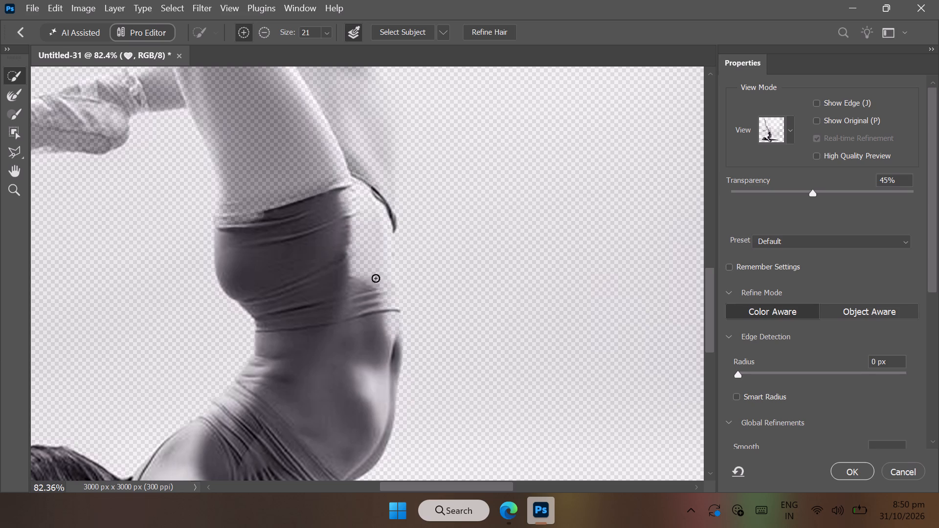
{"action": "left_click_drag", "start_coordinate": [376, 278], "coordinate": [380, 305]}
{"action": "left_click_drag", "start_coordinate": [380, 305], "coordinate": [388, 332]}
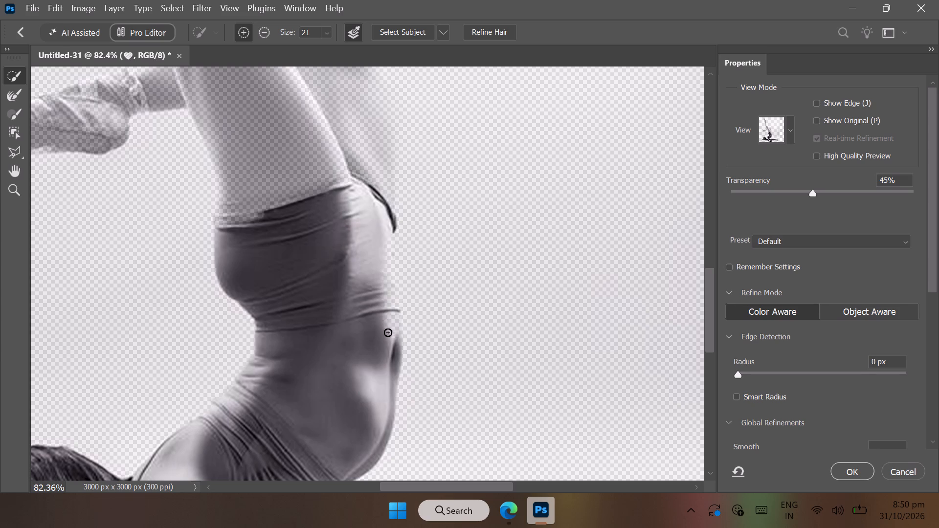
{"action": "left_click_drag", "start_coordinate": [388, 332], "coordinate": [381, 272]}
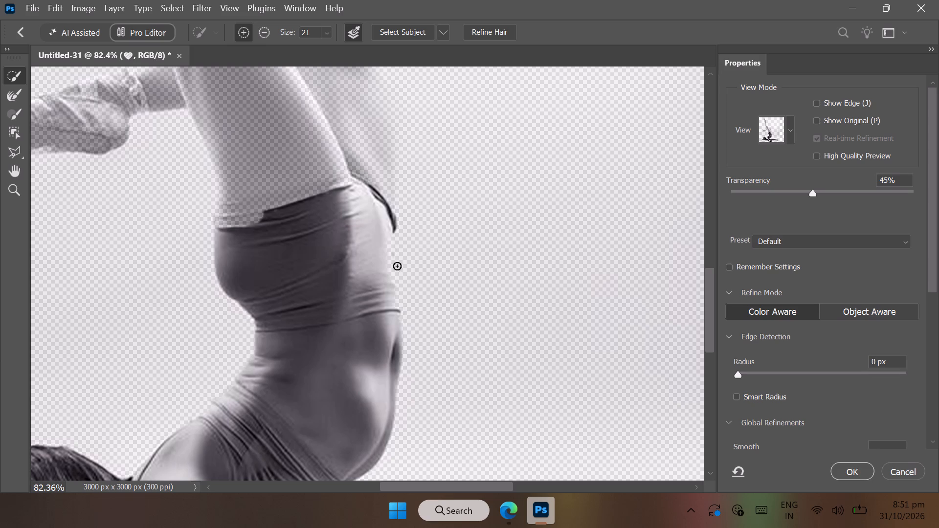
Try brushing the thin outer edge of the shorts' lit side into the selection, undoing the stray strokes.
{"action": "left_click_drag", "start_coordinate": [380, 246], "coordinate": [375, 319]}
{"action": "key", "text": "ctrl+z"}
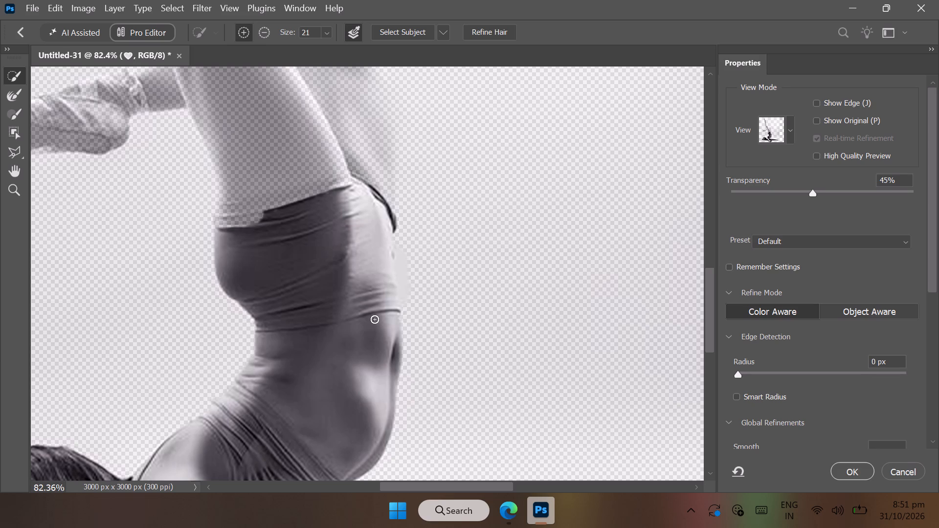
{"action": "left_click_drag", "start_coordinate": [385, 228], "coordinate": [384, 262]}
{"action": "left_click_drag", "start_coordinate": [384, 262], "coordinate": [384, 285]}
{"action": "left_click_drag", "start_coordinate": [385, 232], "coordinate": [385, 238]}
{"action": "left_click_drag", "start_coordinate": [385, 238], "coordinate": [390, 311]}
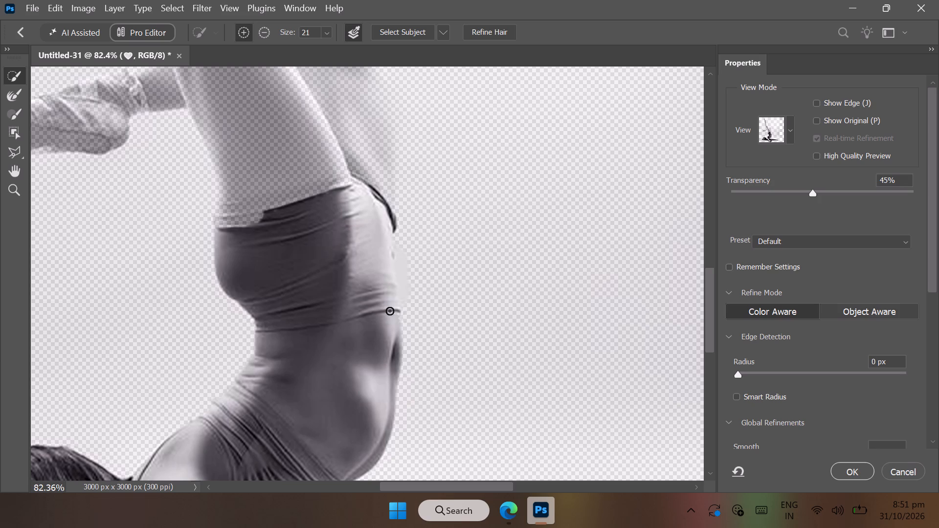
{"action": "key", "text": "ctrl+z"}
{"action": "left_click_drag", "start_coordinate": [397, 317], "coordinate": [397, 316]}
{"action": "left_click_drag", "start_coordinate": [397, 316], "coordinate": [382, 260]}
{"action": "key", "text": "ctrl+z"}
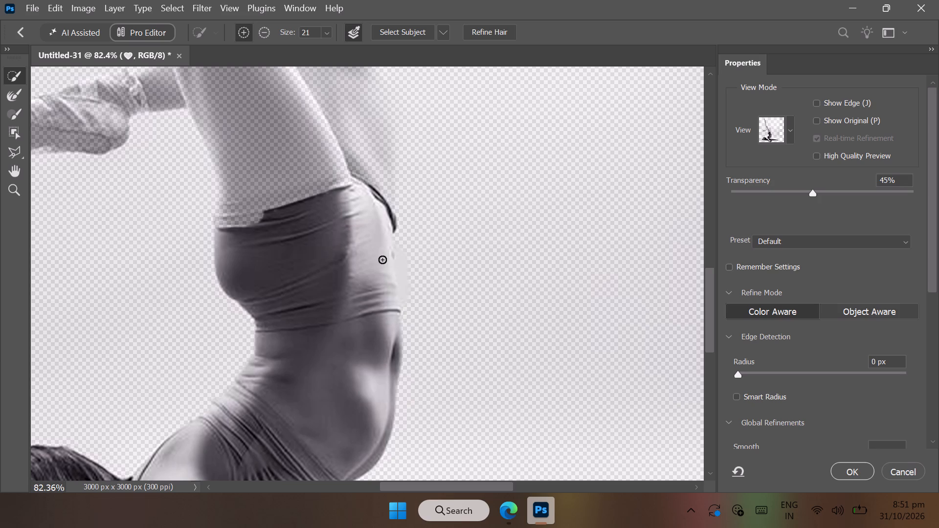
Brush the outer edge of the shorts' lit side into the selection at close range, down to the dark hem at the waist.
{"action": "left_click", "coordinate": [9, 191]}
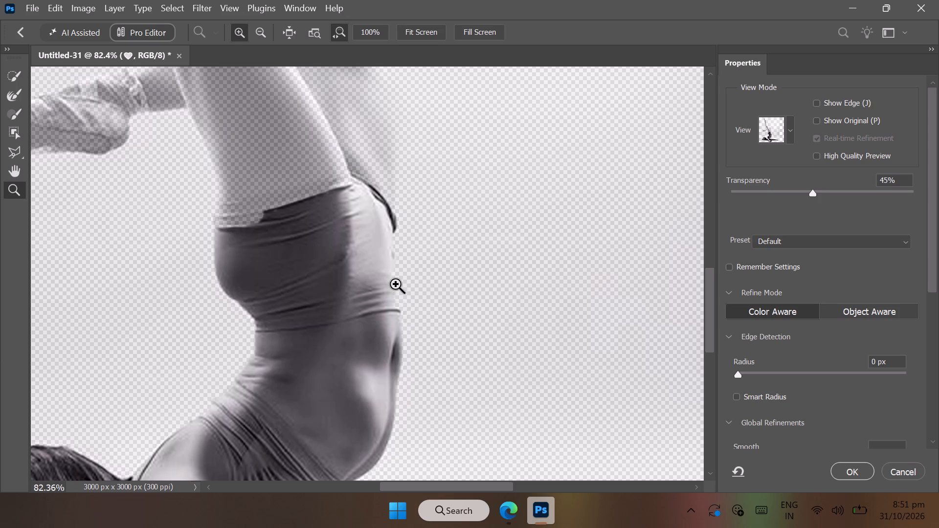
{"action": "left_click_drag", "start_coordinate": [396, 284], "coordinate": [461, 312]}
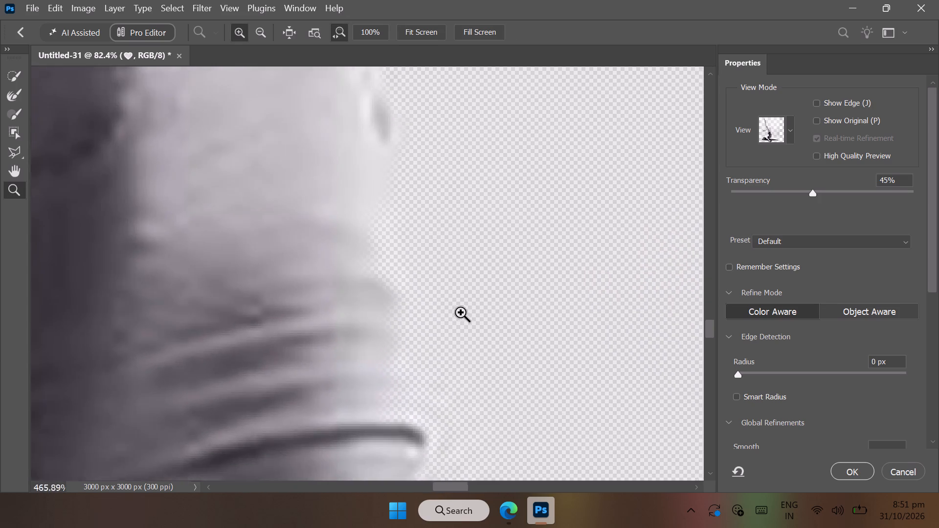
{"action": "left_click_drag", "start_coordinate": [461, 312], "coordinate": [444, 307]}
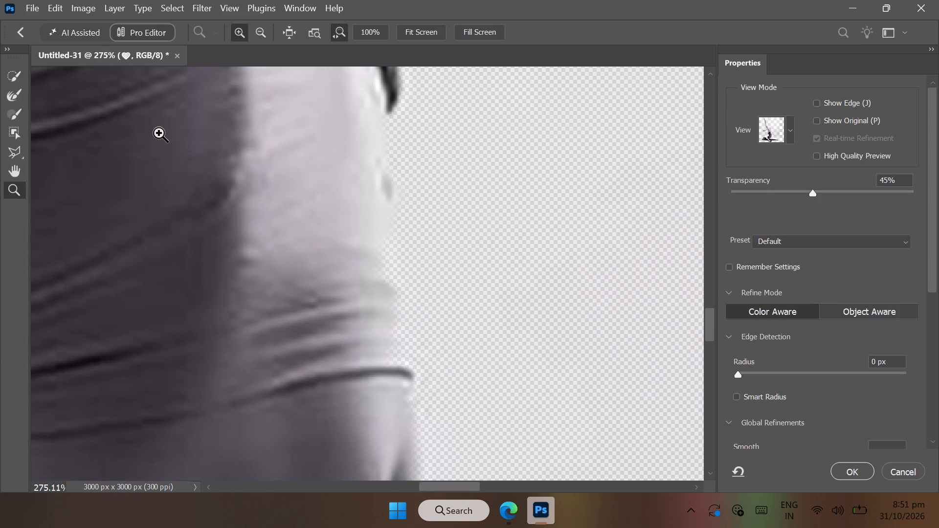
{"action": "left_click", "coordinate": [15, 72]}
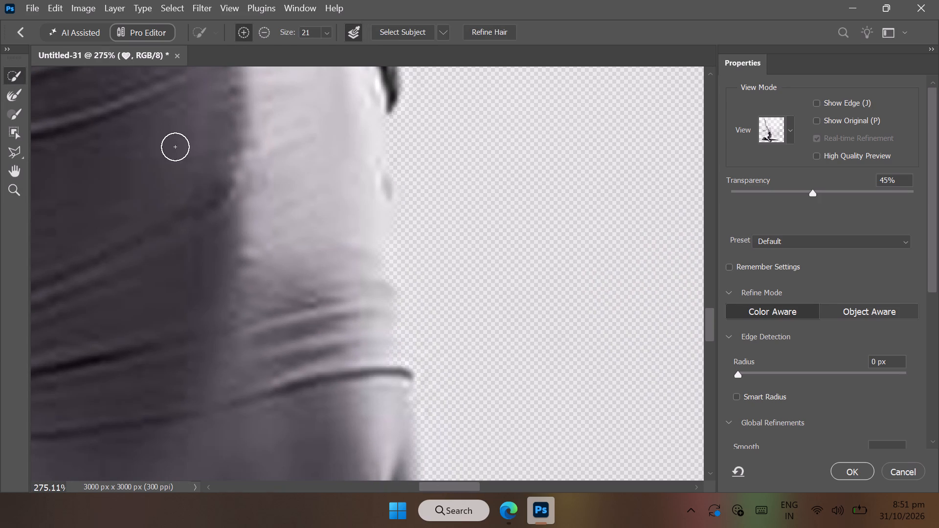
{"action": "left_click_drag", "start_coordinate": [372, 239], "coordinate": [378, 244]}
{"action": "left_click_drag", "start_coordinate": [378, 244], "coordinate": [390, 318]}
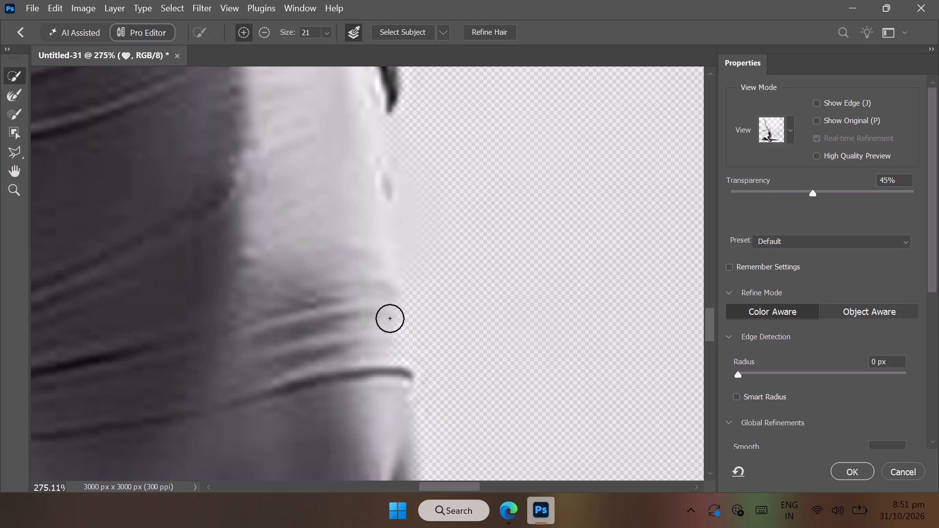
{"action": "left_click_drag", "start_coordinate": [390, 318], "coordinate": [391, 367]}
{"action": "left_click_drag", "start_coordinate": [391, 367], "coordinate": [408, 396]}
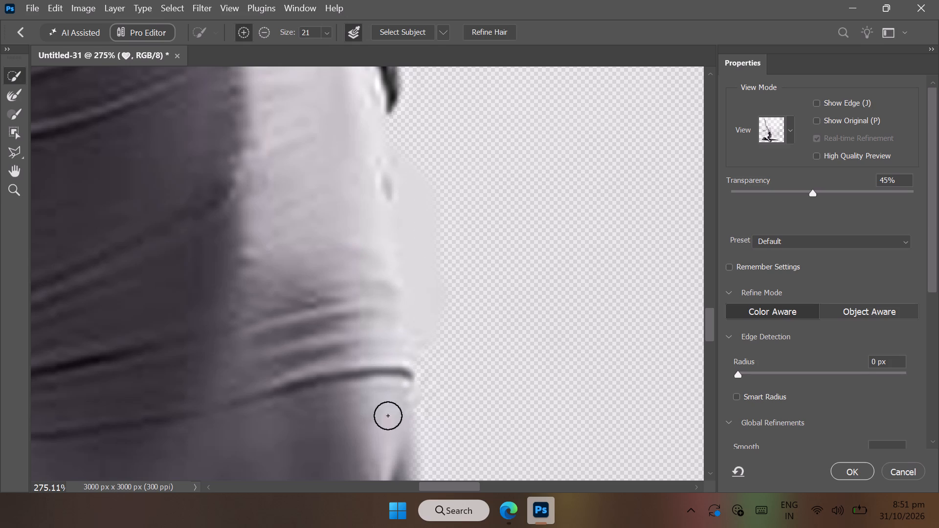
{"action": "key", "text": "ctrl+z"}
{"action": "left_click_drag", "start_coordinate": [374, 234], "coordinate": [381, 256]}
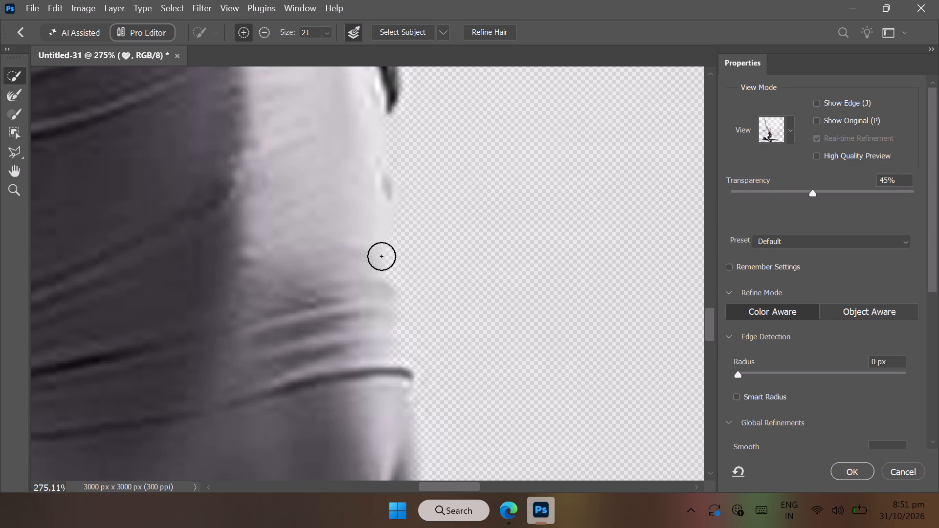
{"action": "left_click_drag", "start_coordinate": [381, 256], "coordinate": [383, 377]}
Add the bent leg's ballet shoe, its ankle ribbon and the adjoining ankle to the selection.
{"action": "left_click", "coordinate": [11, 192]}
{"action": "left_click_drag", "start_coordinate": [160, 193], "coordinate": [131, 218]}
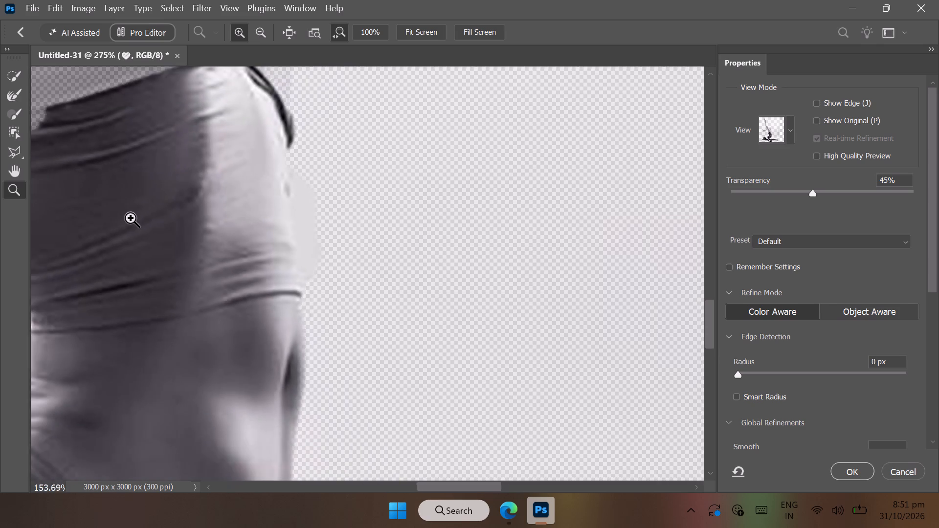
{"action": "left_click_drag", "start_coordinate": [131, 218], "coordinate": [101, 231]}
{"action": "scroll", "coordinate": [101, 231], "scroll_direction": "left", "scroll_amount": 5}
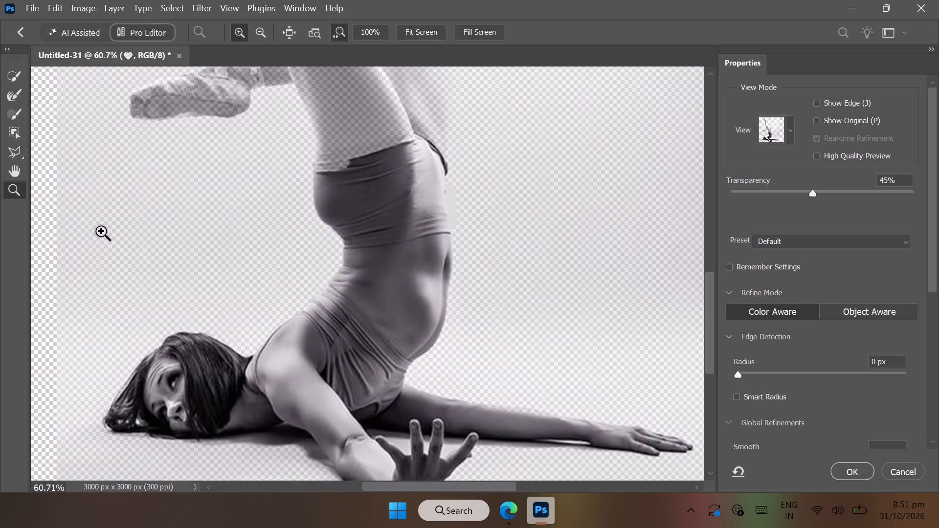
{"action": "scroll", "coordinate": [101, 231], "scroll_direction": "up", "scroll_amount": 5}
{"action": "scroll", "coordinate": [101, 231], "scroll_direction": "down", "scroll_amount": 1, "text": "ctrl"}
{"action": "scroll", "coordinate": [101, 231], "scroll_direction": "up", "scroll_amount": 1, "text": "ctrl"}
{"action": "scroll", "coordinate": [101, 231], "scroll_direction": "down", "scroll_amount": 1, "text": "ctrl"}
{"action": "scroll", "coordinate": [101, 231], "scroll_direction": "up", "scroll_amount": 1, "text": "ctrl"}
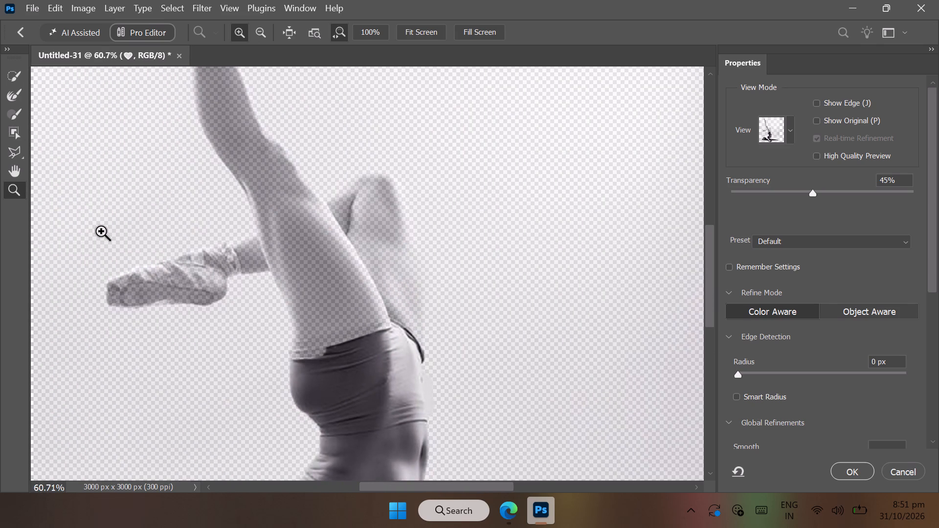
{"action": "scroll", "coordinate": [101, 231], "scroll_direction": "up", "scroll_amount": 1, "text": "ctrl"}
{"action": "left_click", "coordinate": [19, 76]}
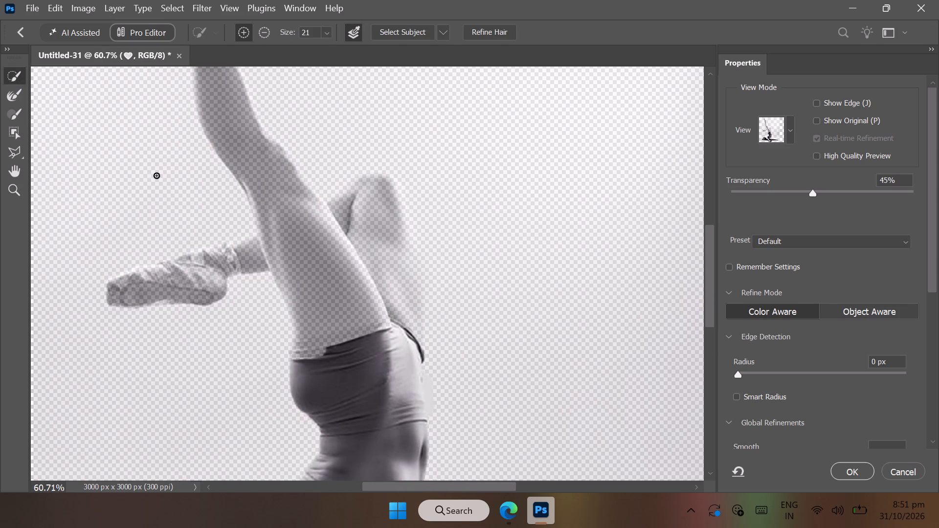
{"action": "left_click_drag", "start_coordinate": [127, 290], "coordinate": [230, 264]}
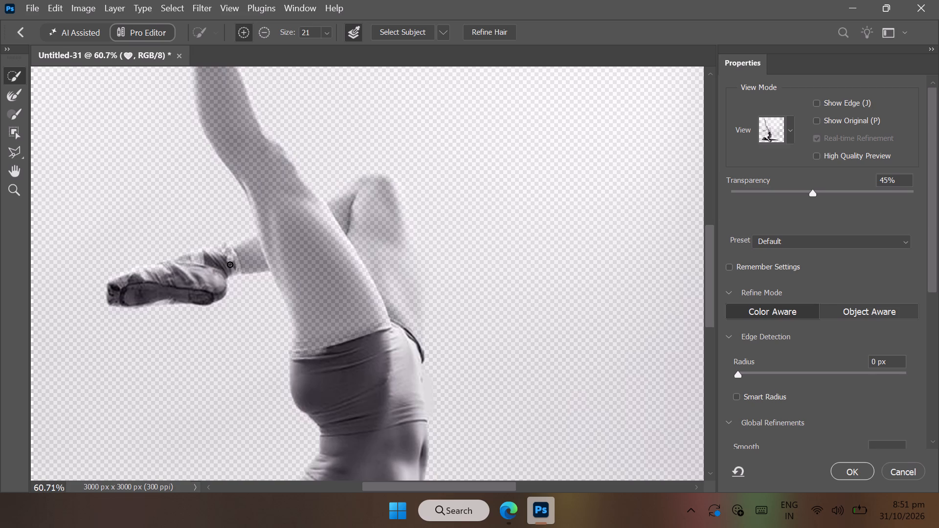
{"action": "left_click_drag", "start_coordinate": [230, 264], "coordinate": [179, 271]}
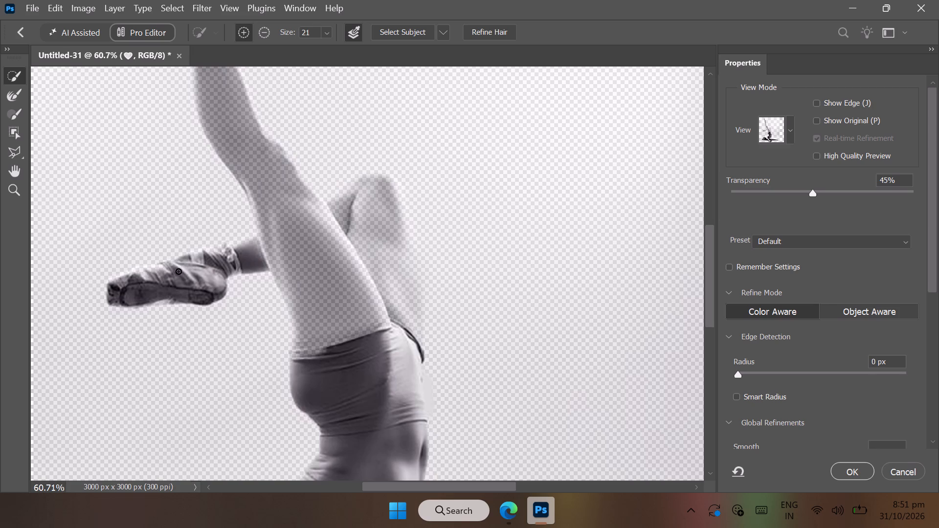
{"action": "left_click_drag", "start_coordinate": [179, 271], "coordinate": [175, 273]}
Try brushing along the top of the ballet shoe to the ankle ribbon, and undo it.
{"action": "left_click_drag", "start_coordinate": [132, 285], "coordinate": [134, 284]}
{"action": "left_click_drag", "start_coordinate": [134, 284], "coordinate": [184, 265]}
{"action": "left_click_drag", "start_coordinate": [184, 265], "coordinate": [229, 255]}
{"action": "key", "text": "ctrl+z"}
Add the raised leg and the bent leg's calf, knee and thigh, up to their outer edges, to the selection.
{"action": "left_click_drag", "start_coordinate": [250, 252], "coordinate": [362, 216]}
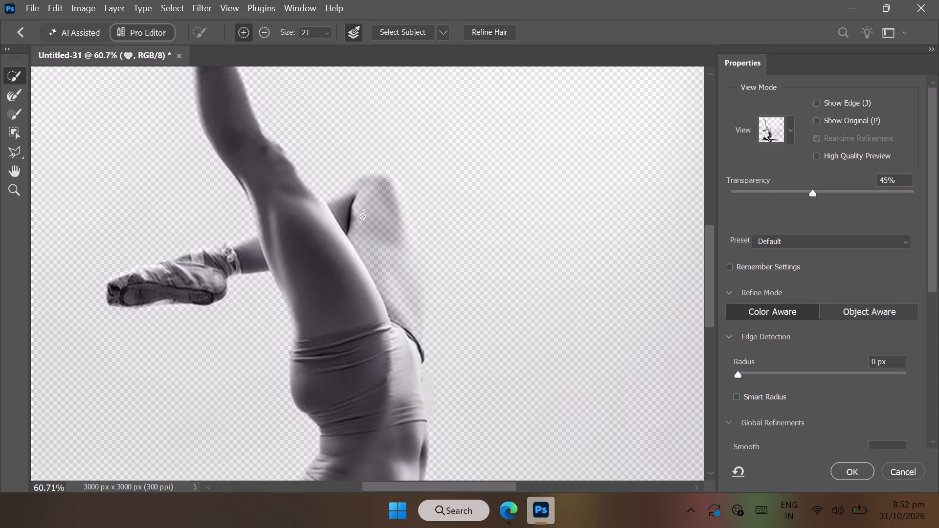
{"action": "left_click_drag", "start_coordinate": [362, 216], "coordinate": [378, 276]}
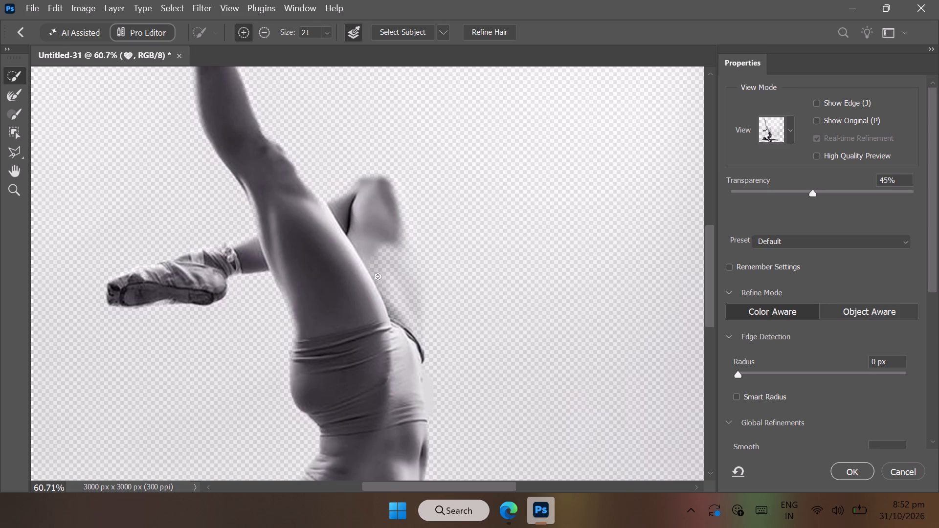
{"action": "left_click_drag", "start_coordinate": [378, 276], "coordinate": [378, 284]}
{"action": "left_click_drag", "start_coordinate": [387, 237], "coordinate": [388, 242]}
{"action": "left_click_drag", "start_coordinate": [388, 242], "coordinate": [398, 339]}
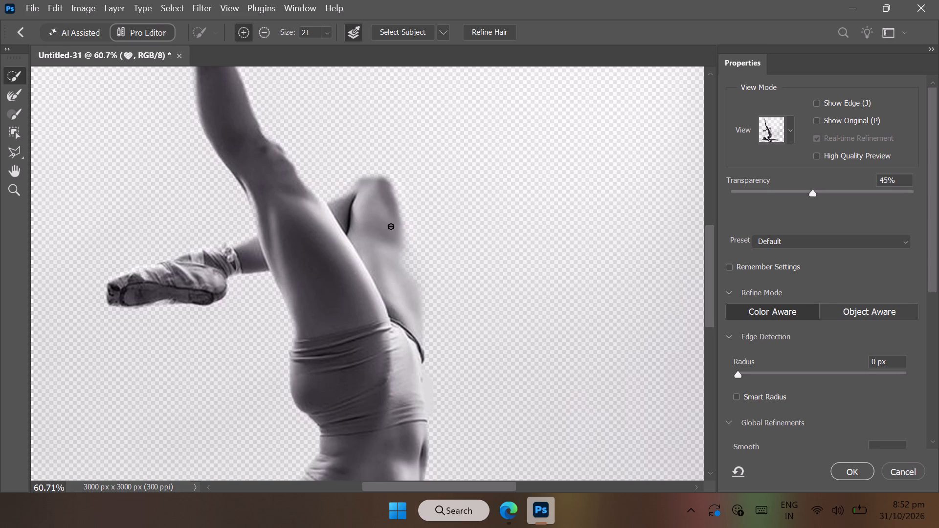
{"action": "left_click_drag", "start_coordinate": [389, 222], "coordinate": [412, 286]}
{"action": "left_click_drag", "start_coordinate": [412, 282], "coordinate": [393, 206]}
Brush along the top of the bent knee and down the thigh's outer edge to add them to the selection.
{"action": "left_click_drag", "start_coordinate": [393, 206], "coordinate": [393, 201]}
{"action": "left_click_drag", "start_coordinate": [395, 224], "coordinate": [405, 266]}
{"action": "scroll", "coordinate": [376, 222], "scroll_direction": "up", "scroll_amount": 2}
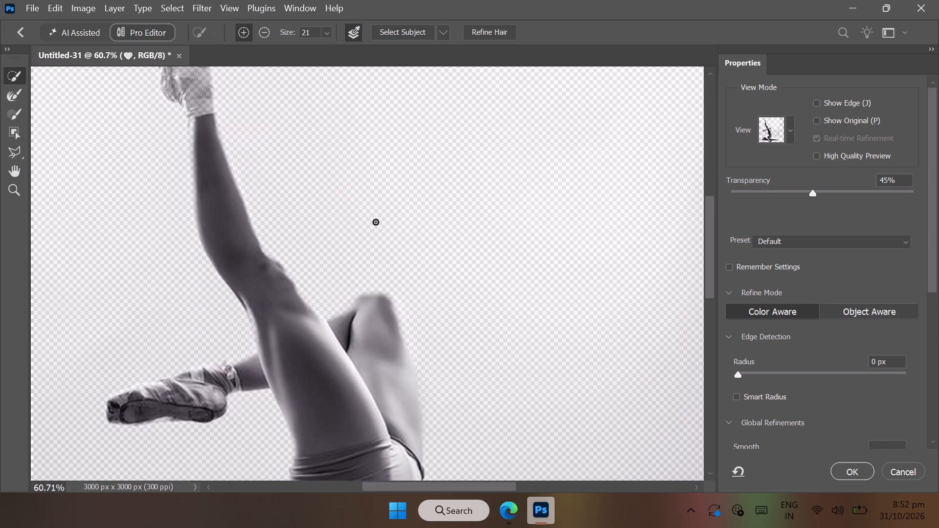
{"action": "left_click_drag", "start_coordinate": [365, 301], "coordinate": [376, 296]}
{"action": "left_click_drag", "start_coordinate": [376, 296], "coordinate": [399, 318]}
{"action": "left_click_drag", "start_coordinate": [399, 318], "coordinate": [408, 354]}
{"action": "left_click_drag", "start_coordinate": [367, 296], "coordinate": [392, 294]}
{"action": "left_click_drag", "start_coordinate": [392, 294], "coordinate": [399, 313]}
Add the raised leg's ankle ribbon and the lower leg's edge below it to the selection.
{"action": "scroll", "coordinate": [289, 317], "scroll_direction": "up", "scroll_amount": 2}
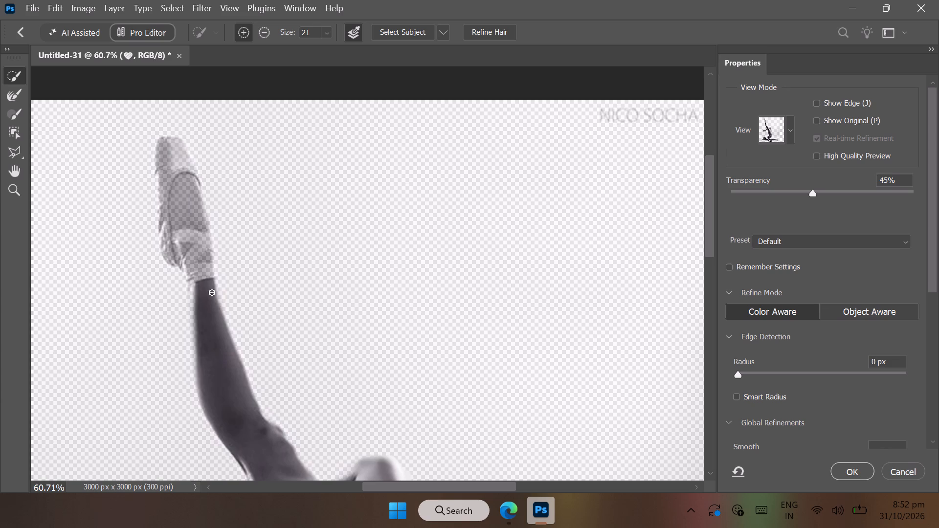
{"action": "left_click_drag", "start_coordinate": [191, 273], "coordinate": [191, 298]}
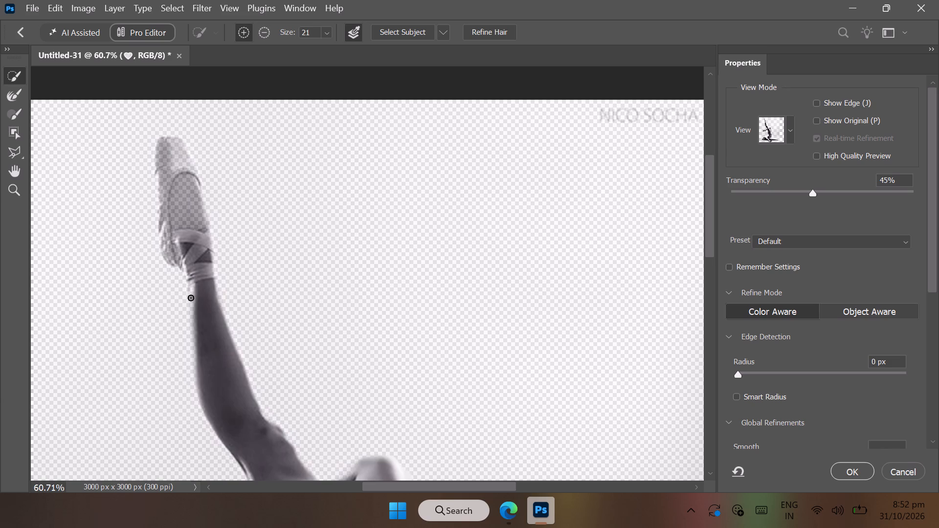
{"action": "left_click_drag", "start_coordinate": [191, 298], "coordinate": [196, 364]}
{"action": "left_click_drag", "start_coordinate": [196, 364], "coordinate": [203, 407]}
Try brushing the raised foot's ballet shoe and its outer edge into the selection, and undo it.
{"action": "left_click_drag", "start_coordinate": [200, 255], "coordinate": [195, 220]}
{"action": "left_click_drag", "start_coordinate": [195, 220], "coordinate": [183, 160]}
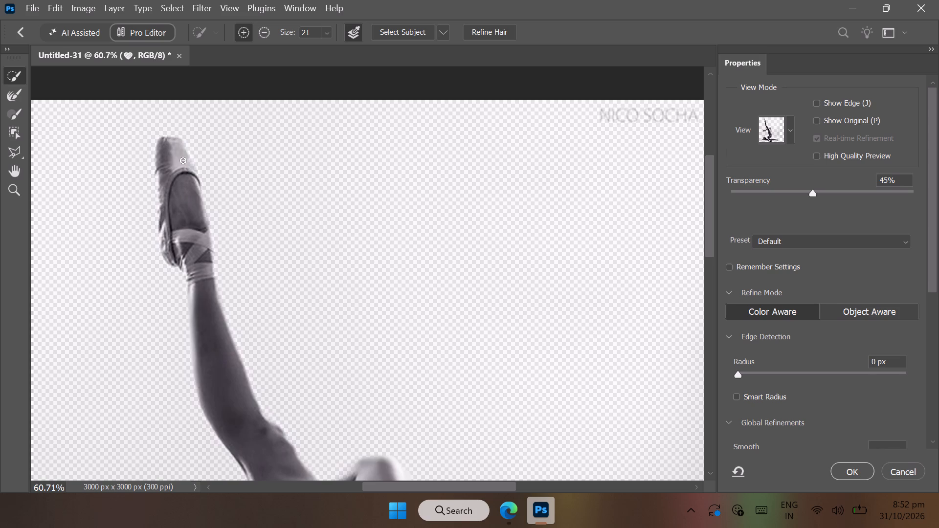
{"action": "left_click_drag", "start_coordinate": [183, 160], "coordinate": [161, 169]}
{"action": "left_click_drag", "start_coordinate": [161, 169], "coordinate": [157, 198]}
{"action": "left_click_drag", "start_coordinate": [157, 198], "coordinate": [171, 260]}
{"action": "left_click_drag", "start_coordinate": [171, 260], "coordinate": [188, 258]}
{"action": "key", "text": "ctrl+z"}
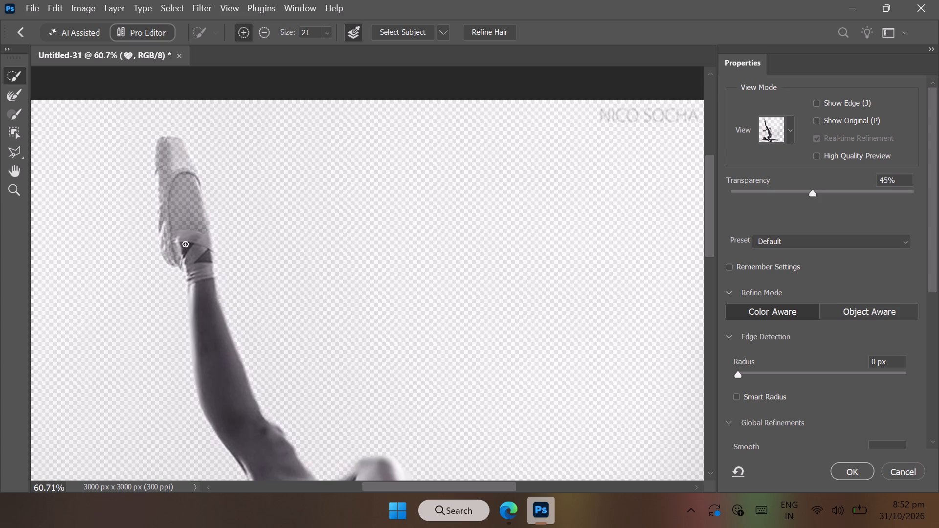
Add the raised foot's ballet shoe to the selection, from the toe box to the ankle ribbon.
{"action": "left_click_drag", "start_coordinate": [169, 169], "coordinate": [161, 194]}
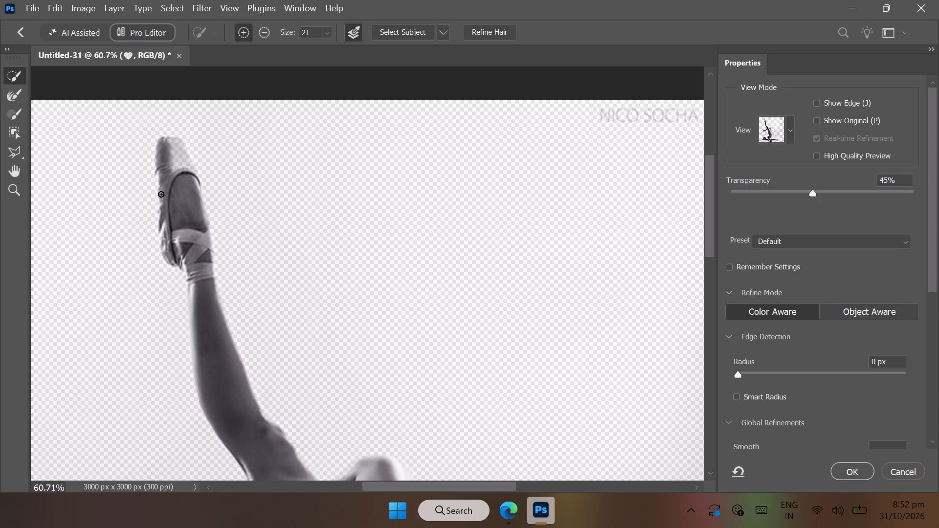
{"action": "left_click_drag", "start_coordinate": [161, 194], "coordinate": [164, 230]}
{"action": "left_click_drag", "start_coordinate": [164, 230], "coordinate": [184, 172]}
{"action": "left_click_drag", "start_coordinate": [184, 172], "coordinate": [184, 220]}
Refine the dancer's hair edges and apply the Select and Mask result to the photo layer.
{"action": "scroll", "coordinate": [184, 220], "scroll_direction": "down", "scroll_amount": 6}
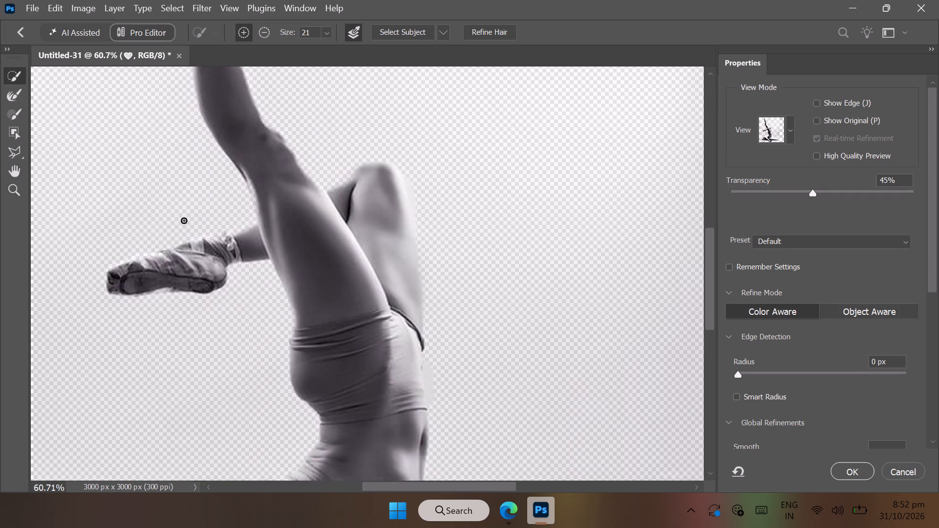
{"action": "scroll", "coordinate": [184, 220], "scroll_direction": "down", "scroll_amount": 3}
{"action": "scroll", "coordinate": [184, 220], "scroll_direction": "up", "scroll_amount": 2}
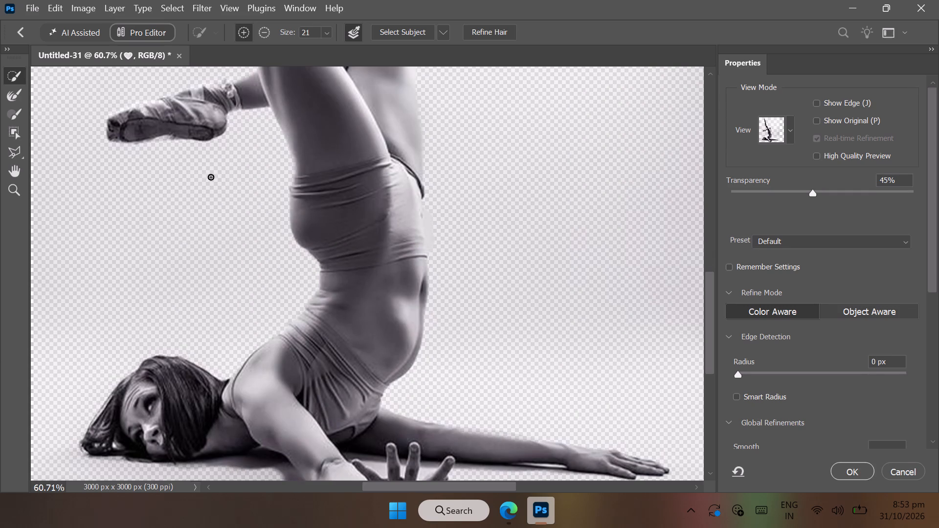
{"action": "left_click", "coordinate": [485, 30]}
{"action": "left_click", "coordinate": [849, 472]}
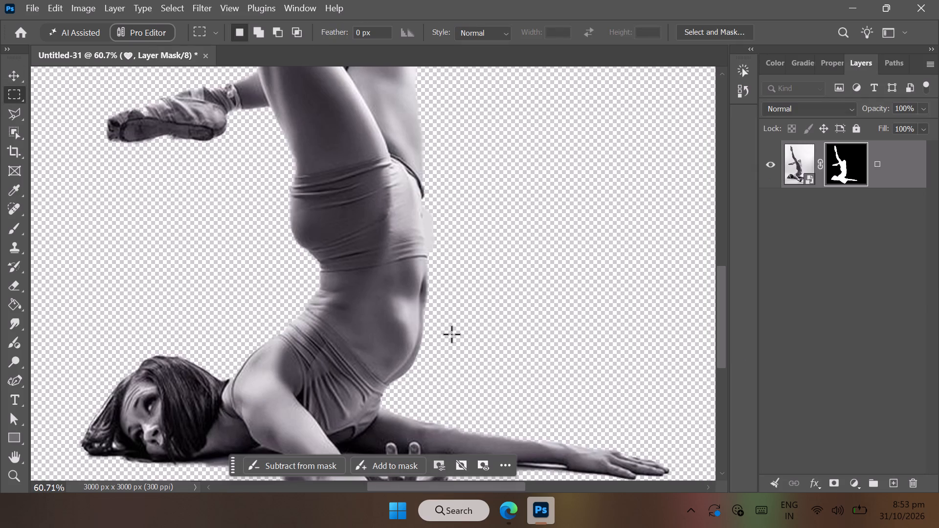
Add a new layer beneath the dancer and fill it with the light grey sampled beside the shorts.
{"action": "scroll", "coordinate": [451, 334], "scroll_direction": "up", "scroll_amount": 5}
{"action": "scroll", "coordinate": [451, 334], "scroll_direction": "down", "scroll_amount": 2}
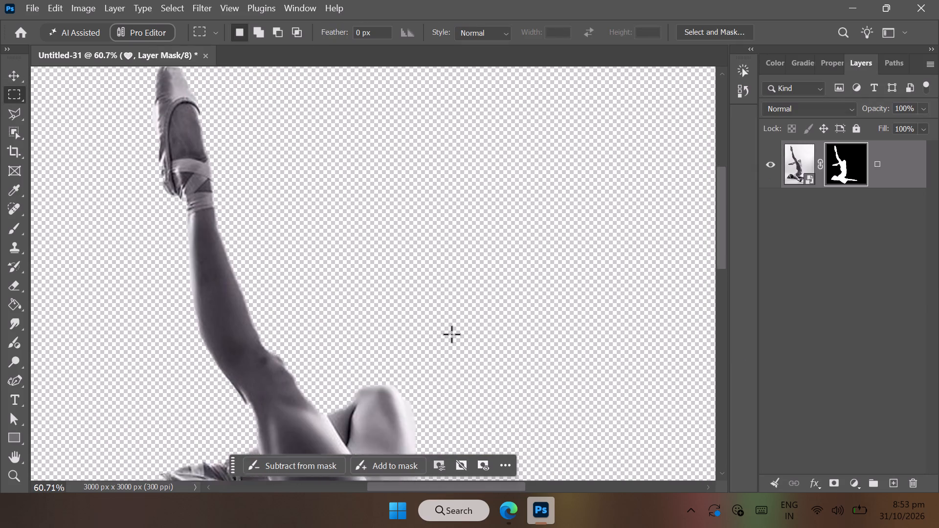
{"action": "scroll", "coordinate": [451, 334], "scroll_direction": "down", "scroll_amount": 1}
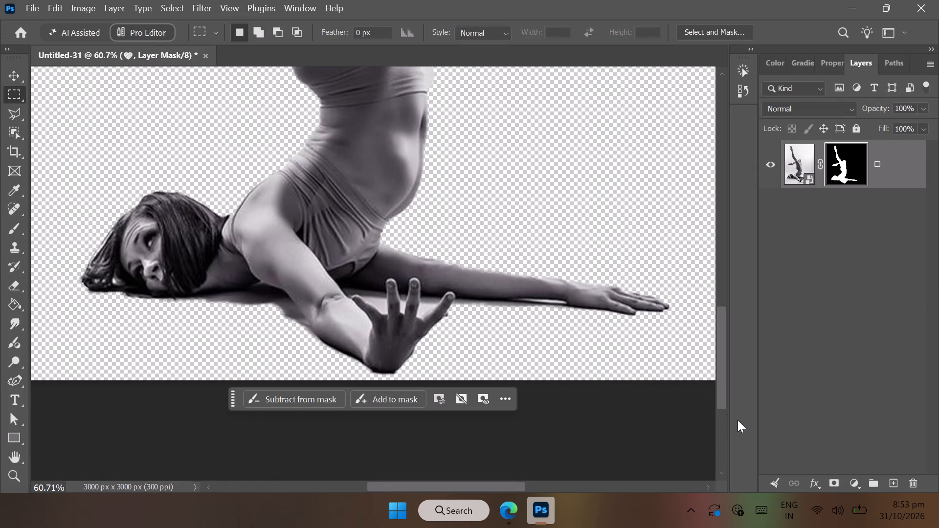
{"action": "left_click", "coordinate": [890, 485]}
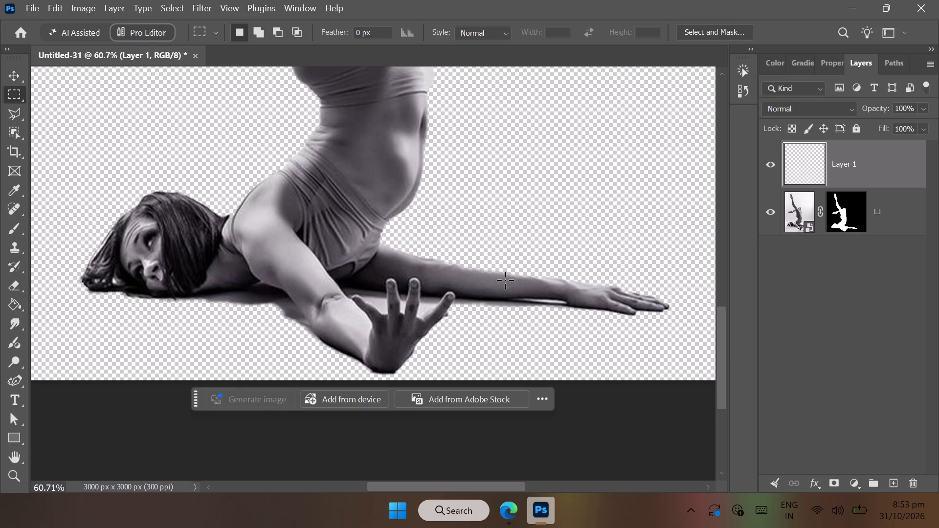
{"action": "scroll", "coordinate": [295, 287], "scroll_direction": "up", "scroll_amount": 4}
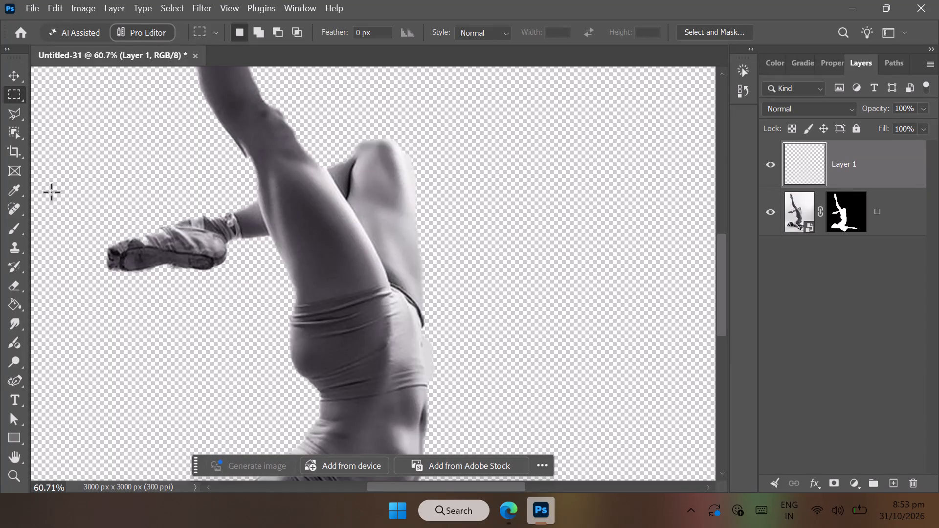
{"action": "left_click", "coordinate": [16, 189]}
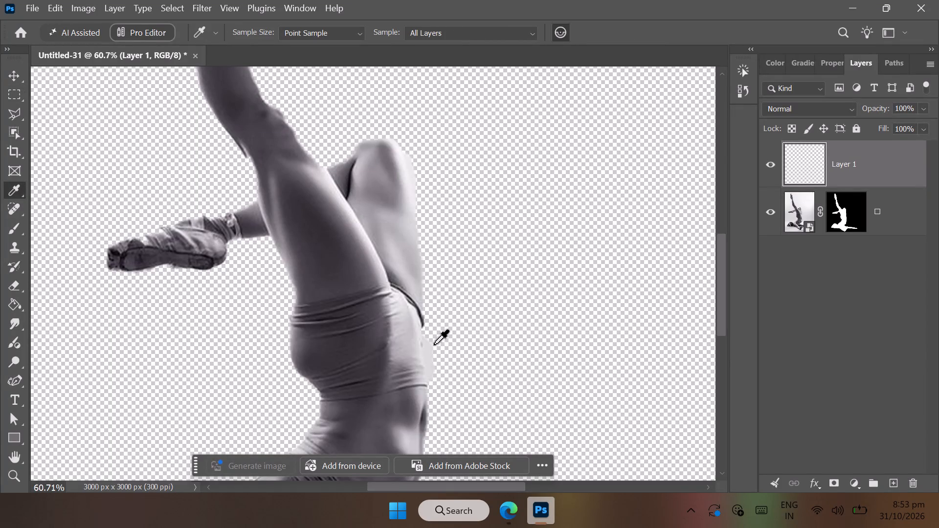
{"action": "left_click", "coordinate": [430, 350]}
{"action": "left_click_drag", "start_coordinate": [833, 175], "coordinate": [846, 241]}
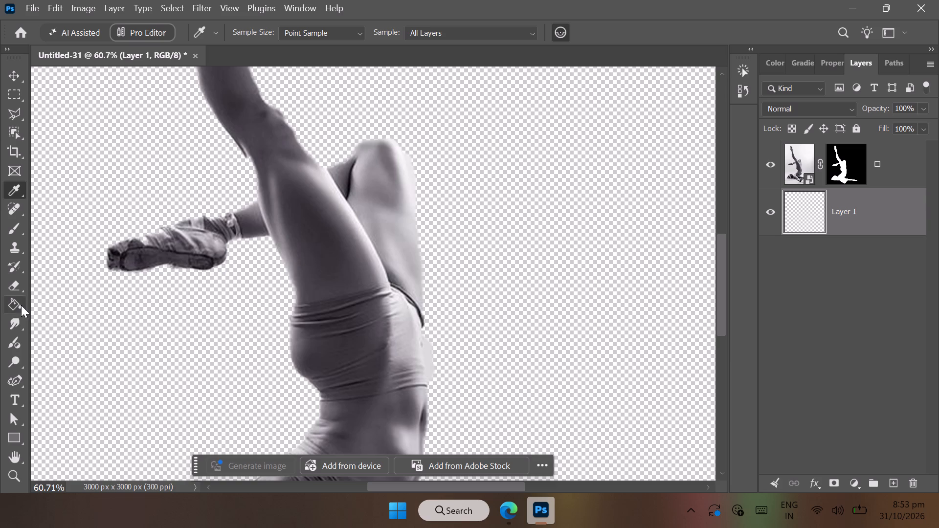
{"action": "left_click", "coordinate": [21, 306]}
{"action": "left_click", "coordinate": [120, 315]}
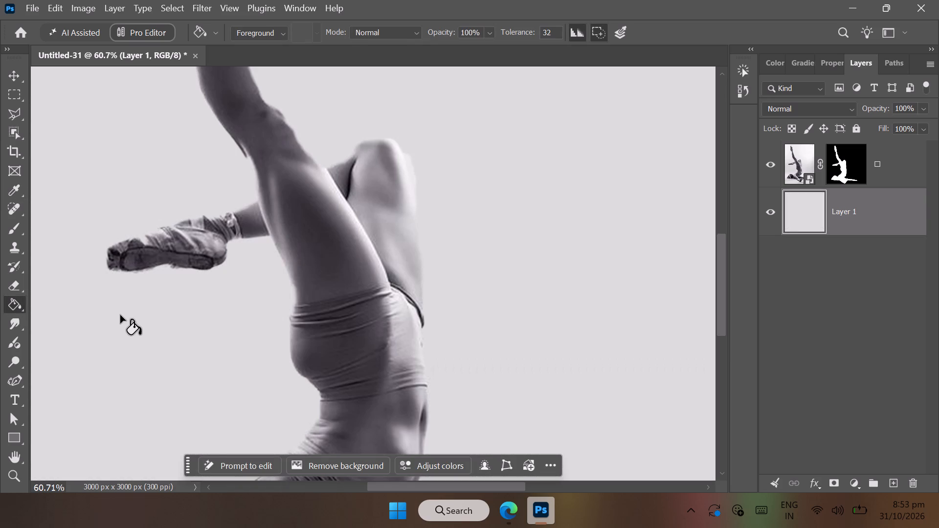
Zoom out to about 33% and examine the cut-out dancer against the light grey background.
{"action": "scroll", "coordinate": [120, 315], "scroll_direction": "down", "scroll_amount": 2}
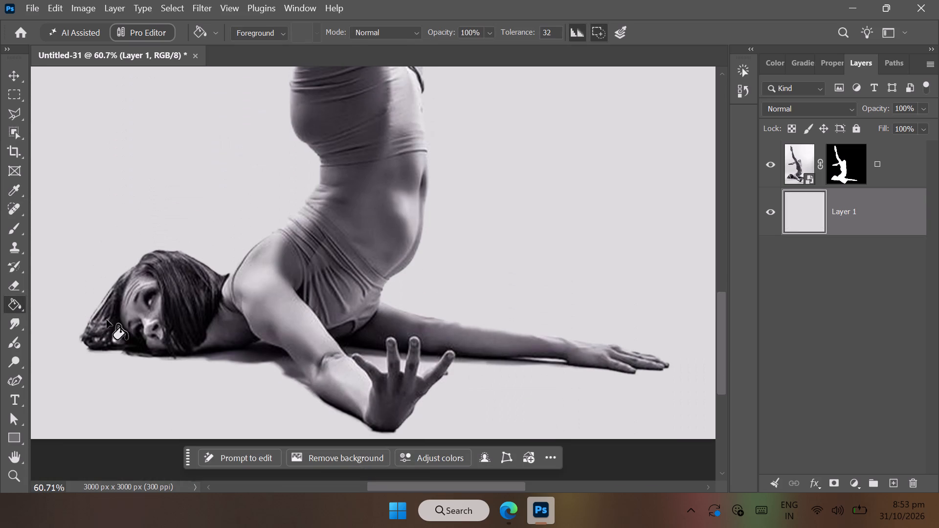
{"action": "left_click", "coordinate": [11, 471]}
{"action": "left_click_drag", "start_coordinate": [147, 392], "coordinate": [119, 401]}
{"action": "scroll", "coordinate": [119, 401], "scroll_direction": "up", "scroll_amount": 1}
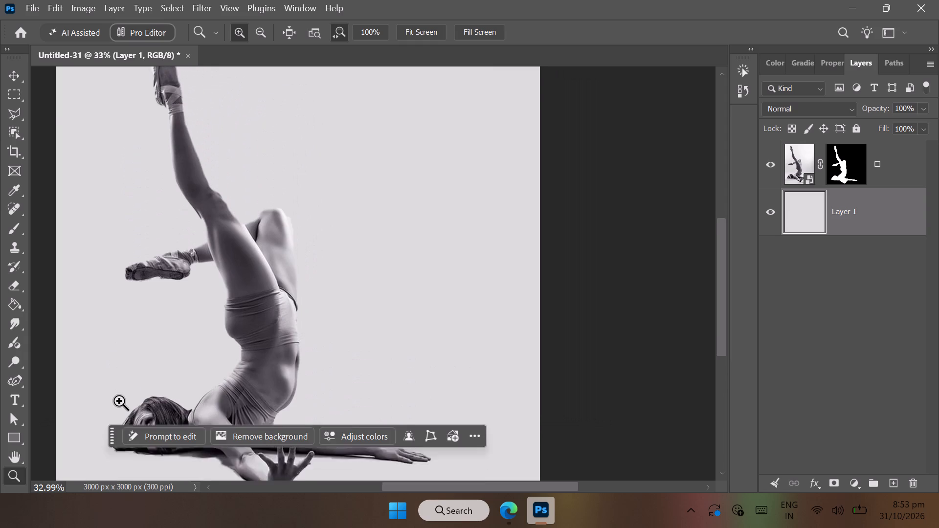
{"action": "scroll", "coordinate": [119, 401], "scroll_direction": "up", "scroll_amount": 2}
{"action": "scroll", "coordinate": [119, 401], "scroll_direction": "down", "scroll_amount": 2}
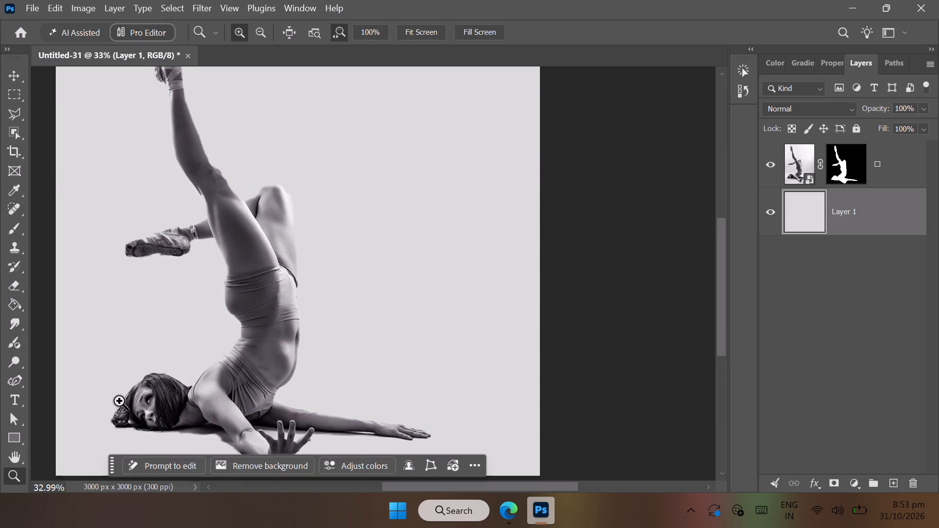
Examine the cut-out dancer against the grey background from the hand on the floor up to the raised foot.
{"action": "scroll", "coordinate": [119, 401], "scroll_direction": "right", "scroll_amount": 1}
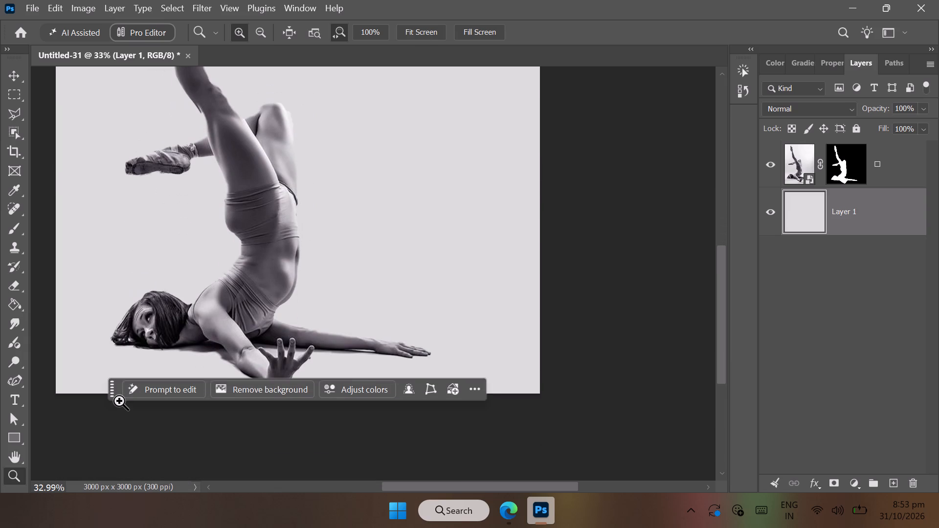
{"action": "scroll", "coordinate": [119, 401], "scroll_direction": "right", "scroll_amount": 1}
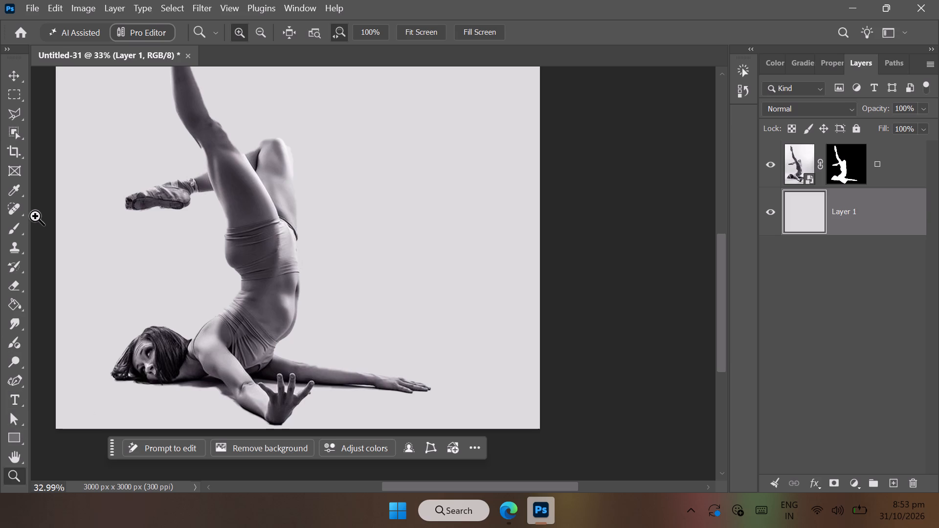
{"action": "scroll", "coordinate": [92, 280], "scroll_direction": "up", "scroll_amount": 1}
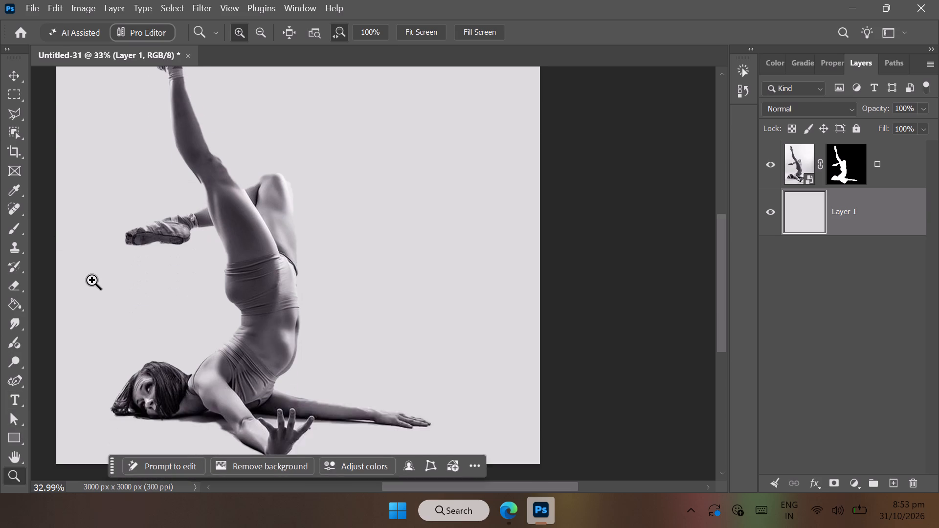
{"action": "scroll", "coordinate": [92, 280], "scroll_direction": "up", "scroll_amount": 1}
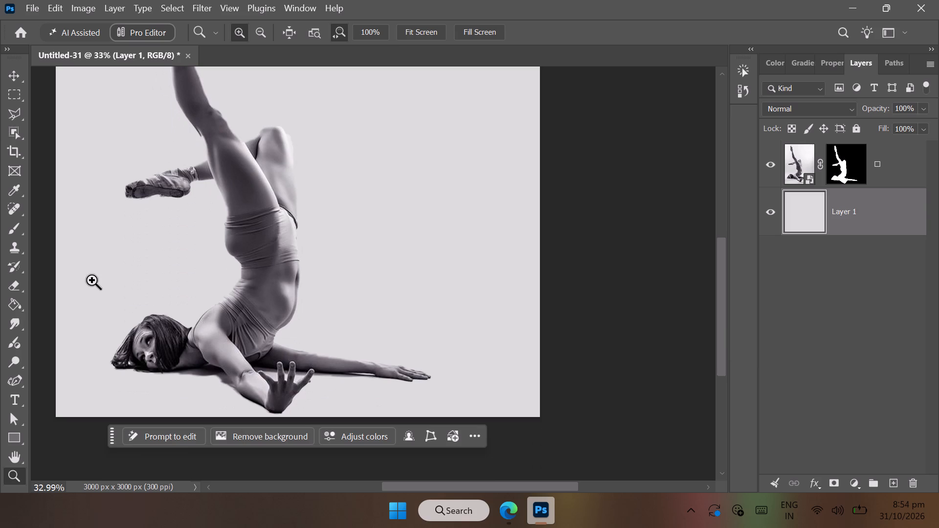
{"action": "scroll", "coordinate": [92, 280], "scroll_direction": "up", "scroll_amount": 2}
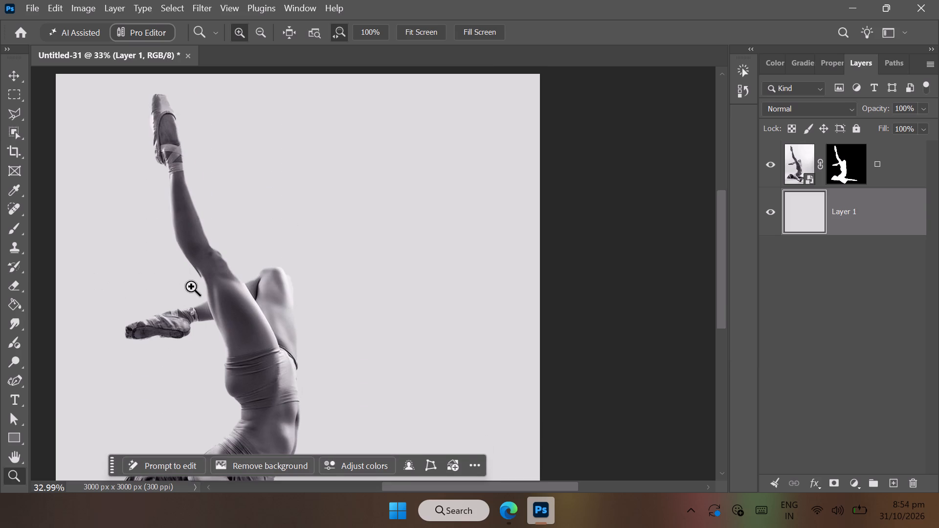
Restore the missing upper edge of the bent knee in the dancer's layer mask using Select and Mask.
{"action": "left_click_drag", "start_coordinate": [259, 280], "coordinate": [342, 315]}
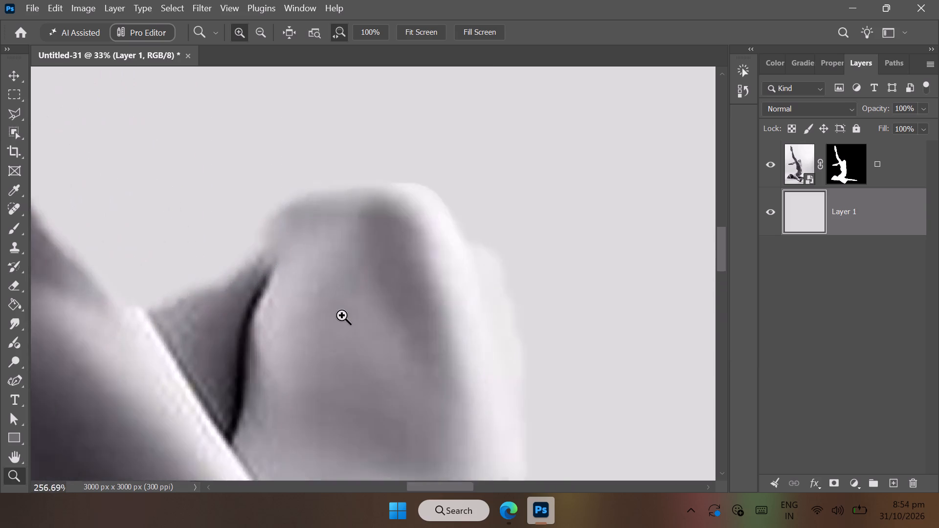
{"action": "left_click_drag", "start_coordinate": [342, 315], "coordinate": [321, 311]}
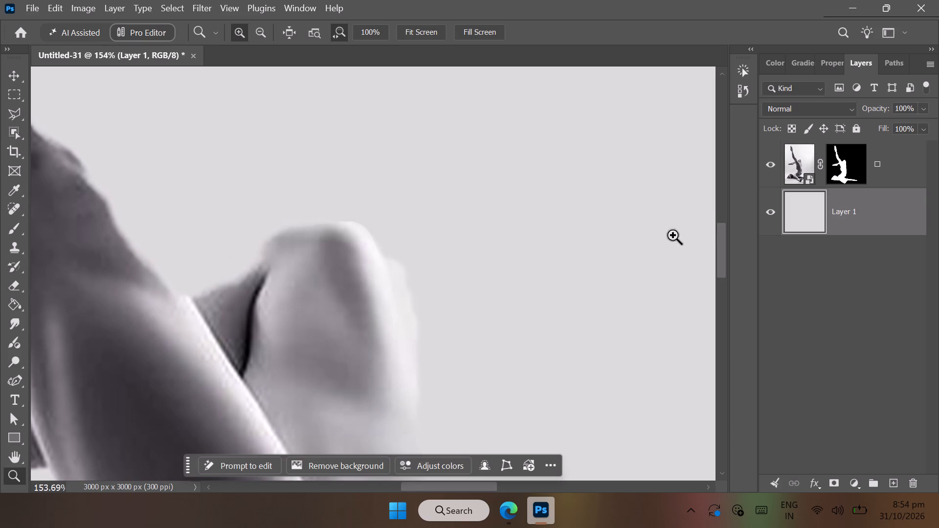
{"action": "left_click", "coordinate": [856, 160]}
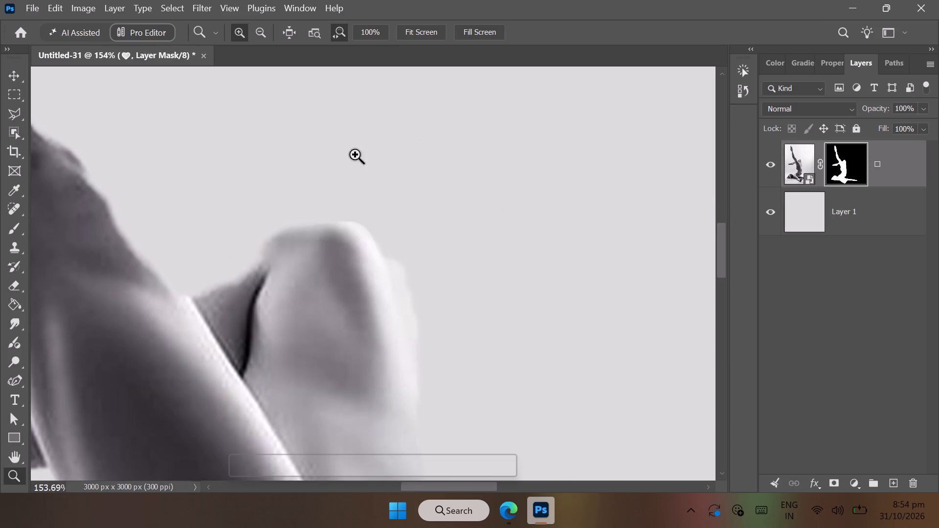
{"action": "left_click", "coordinate": [14, 95]}
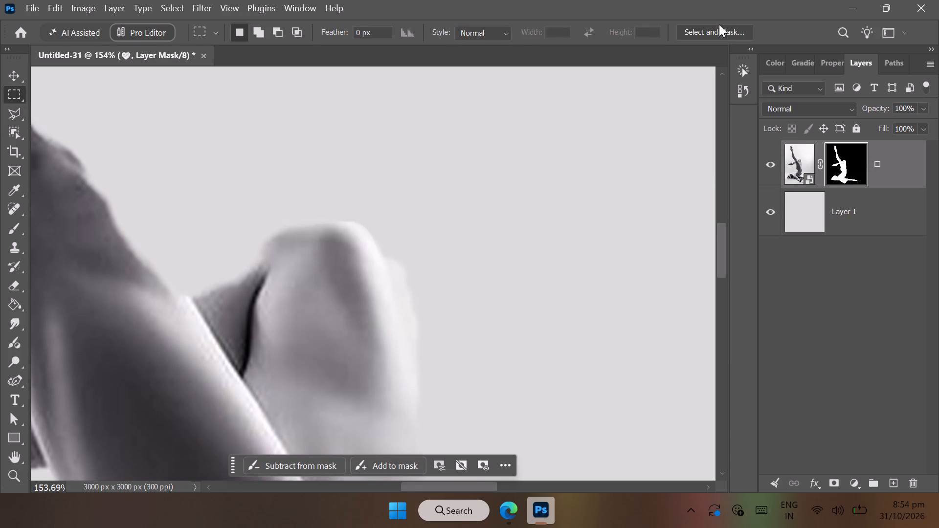
{"action": "left_click", "coordinate": [718, 25]}
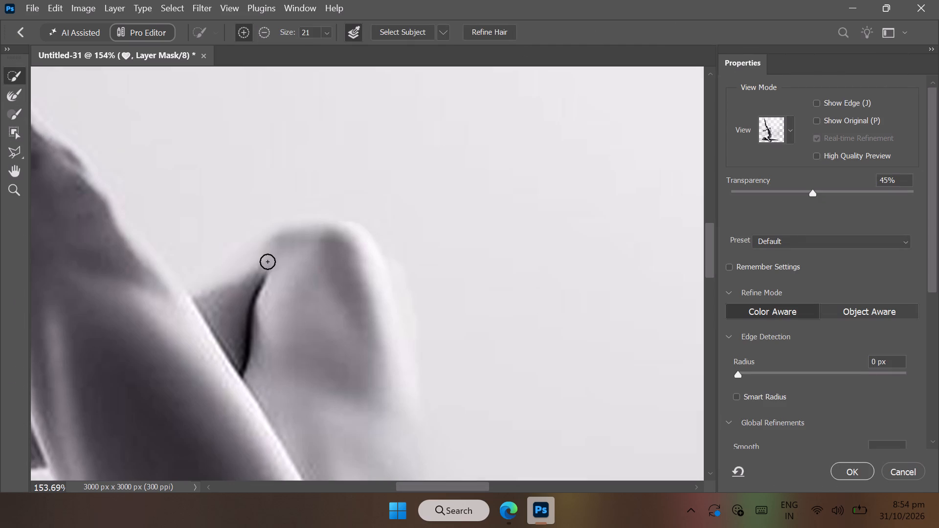
{"action": "left_click_drag", "start_coordinate": [268, 262], "coordinate": [189, 300]}
{"action": "left_click_drag", "start_coordinate": [189, 300], "coordinate": [349, 258]}
{"action": "left_click_drag", "start_coordinate": [372, 264], "coordinate": [287, 225]}
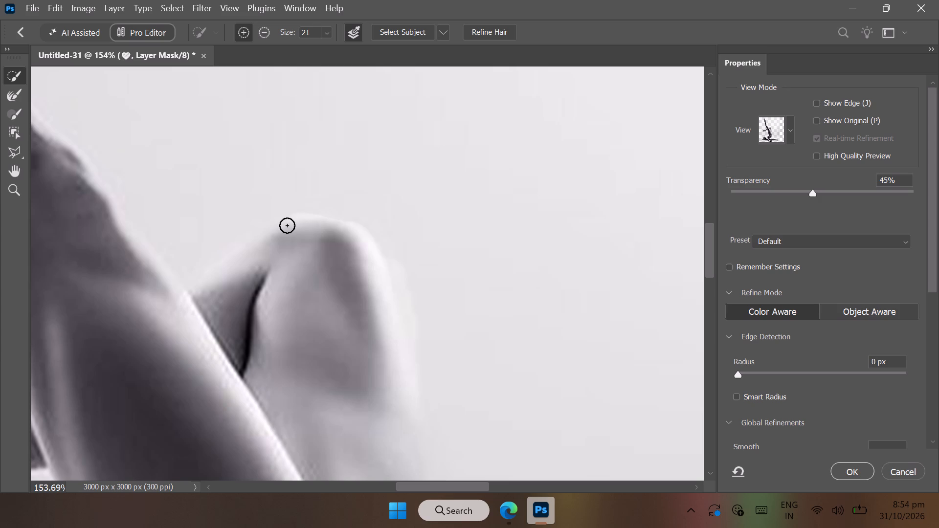
{"action": "left_click_drag", "start_coordinate": [287, 225], "coordinate": [227, 266]}
{"action": "left_click_drag", "start_coordinate": [227, 266], "coordinate": [192, 291]}
{"action": "left_click", "coordinate": [848, 476]}
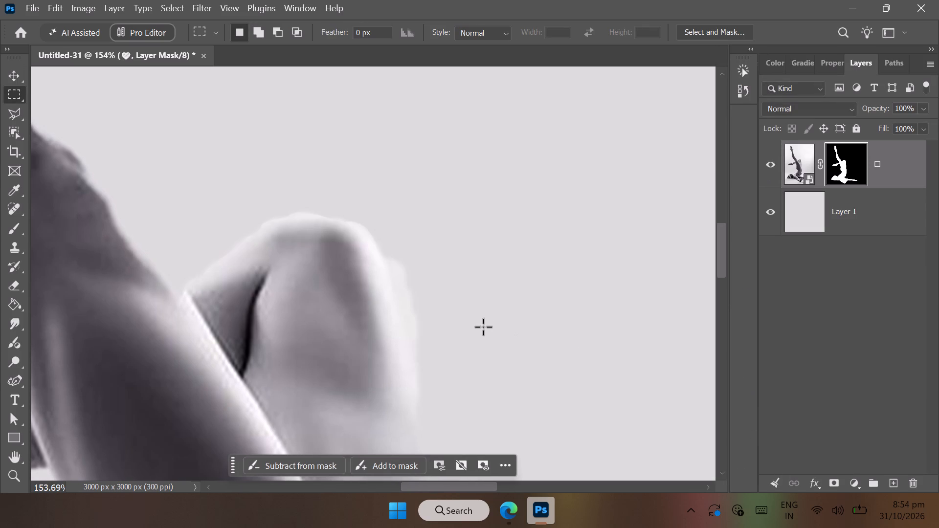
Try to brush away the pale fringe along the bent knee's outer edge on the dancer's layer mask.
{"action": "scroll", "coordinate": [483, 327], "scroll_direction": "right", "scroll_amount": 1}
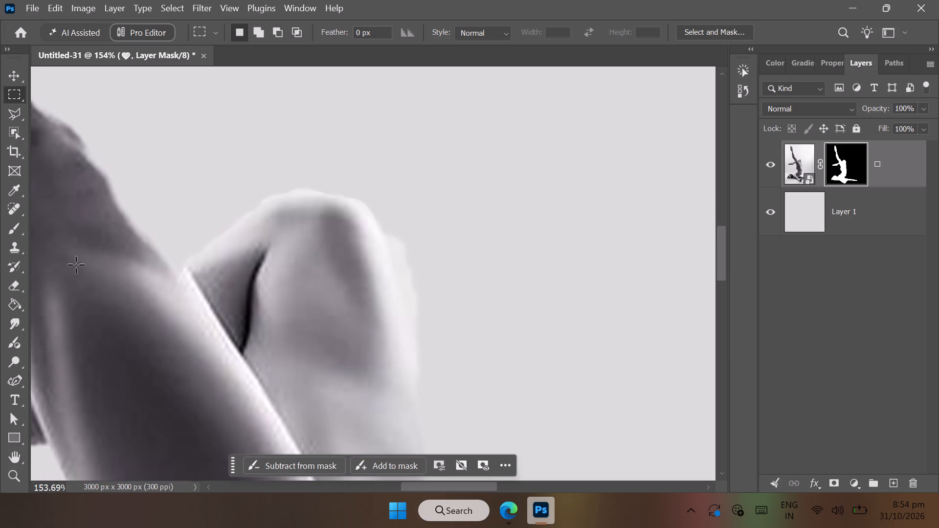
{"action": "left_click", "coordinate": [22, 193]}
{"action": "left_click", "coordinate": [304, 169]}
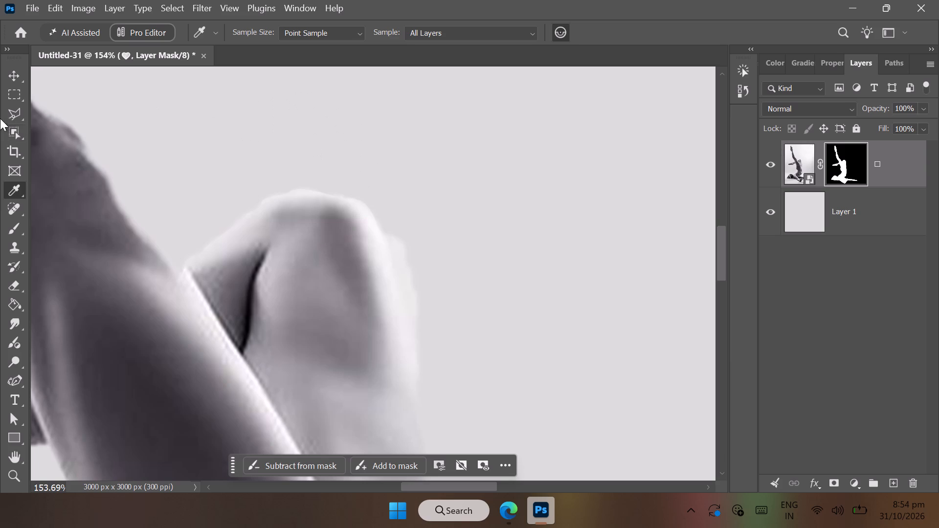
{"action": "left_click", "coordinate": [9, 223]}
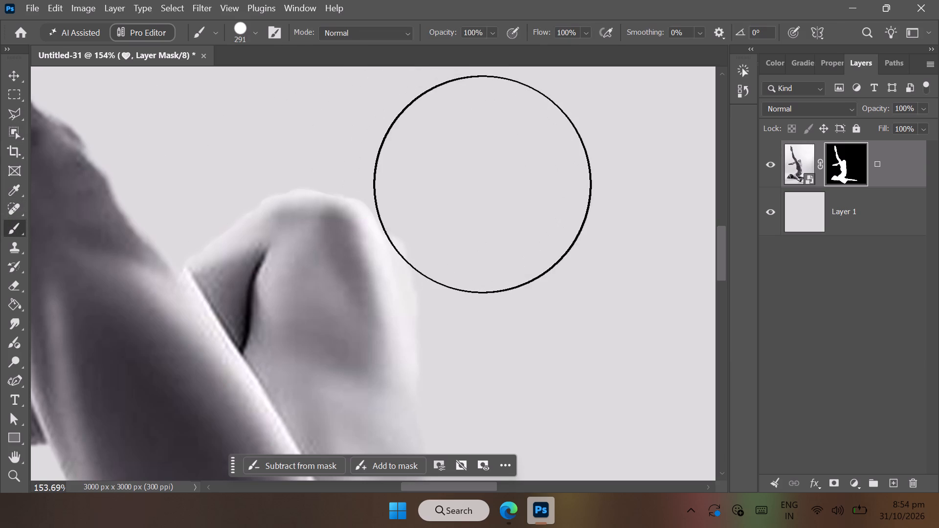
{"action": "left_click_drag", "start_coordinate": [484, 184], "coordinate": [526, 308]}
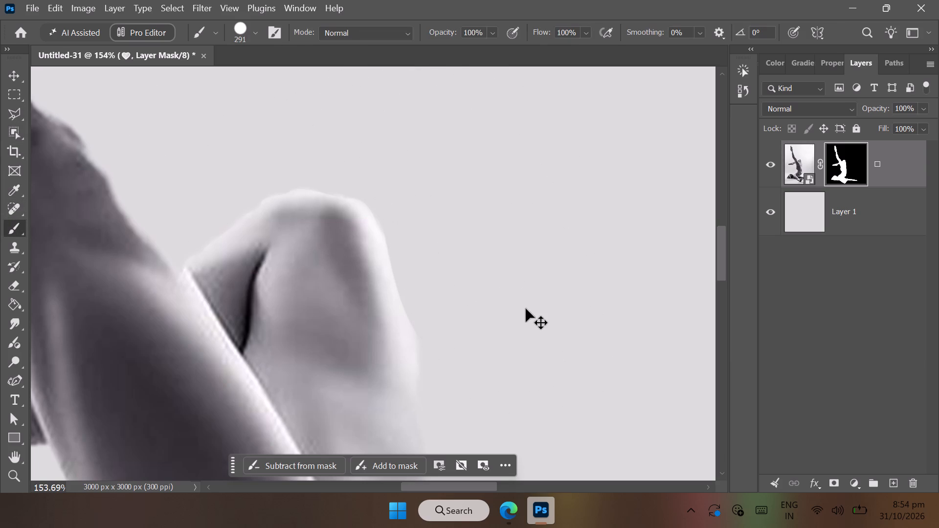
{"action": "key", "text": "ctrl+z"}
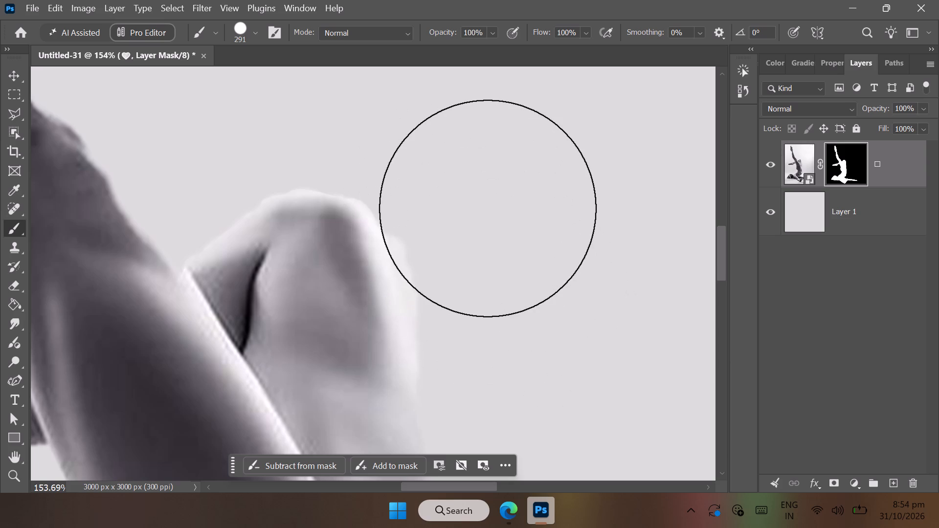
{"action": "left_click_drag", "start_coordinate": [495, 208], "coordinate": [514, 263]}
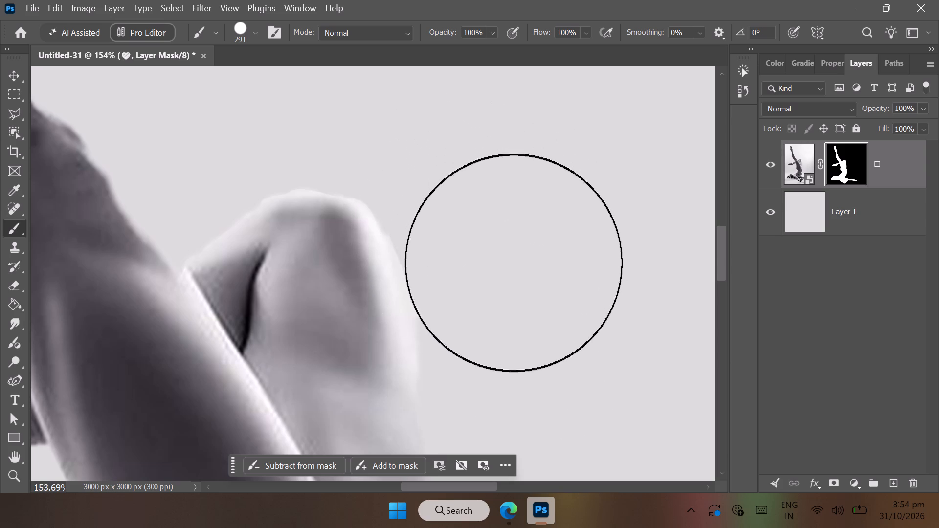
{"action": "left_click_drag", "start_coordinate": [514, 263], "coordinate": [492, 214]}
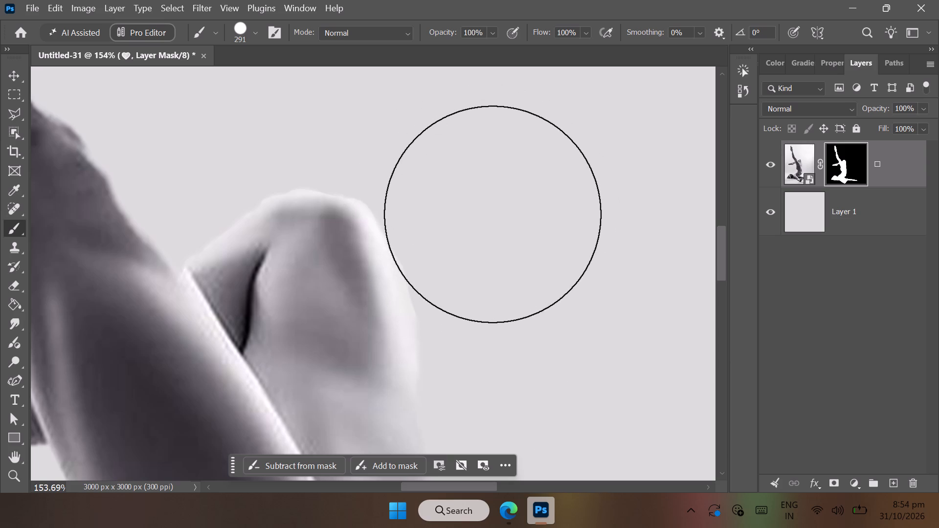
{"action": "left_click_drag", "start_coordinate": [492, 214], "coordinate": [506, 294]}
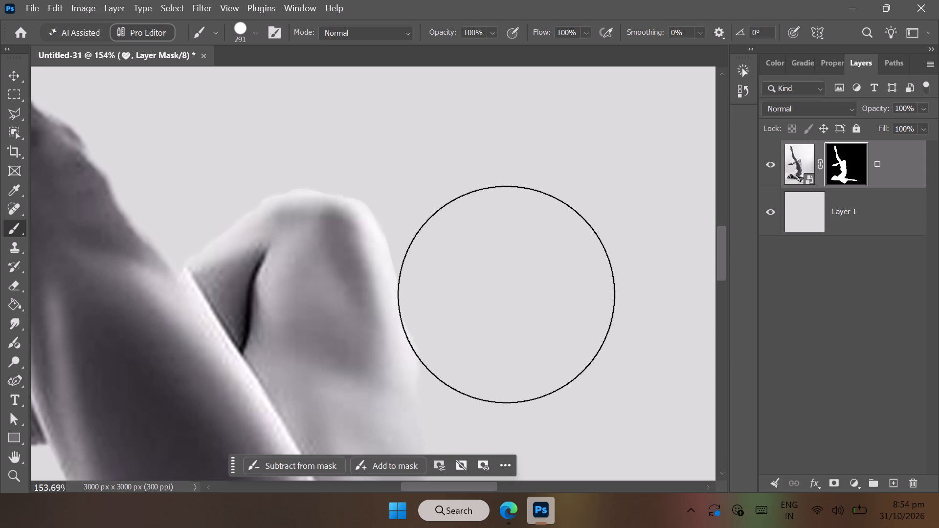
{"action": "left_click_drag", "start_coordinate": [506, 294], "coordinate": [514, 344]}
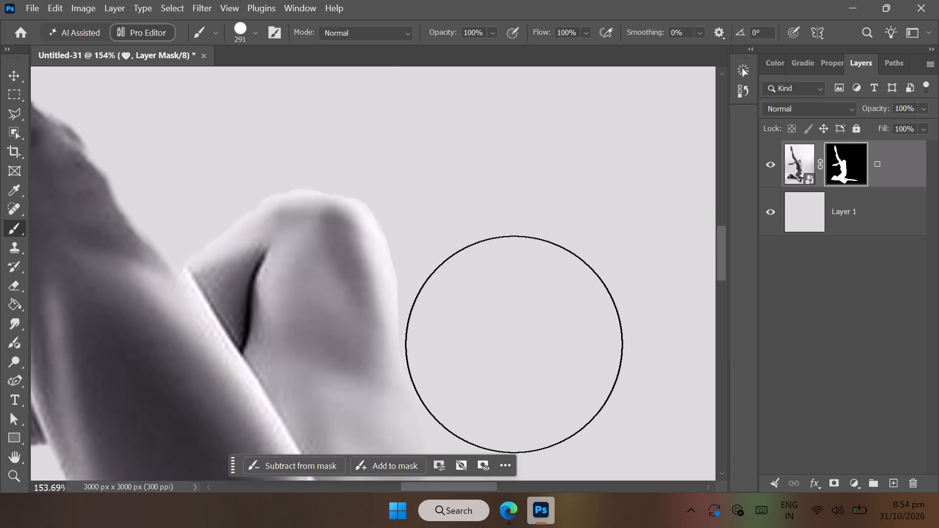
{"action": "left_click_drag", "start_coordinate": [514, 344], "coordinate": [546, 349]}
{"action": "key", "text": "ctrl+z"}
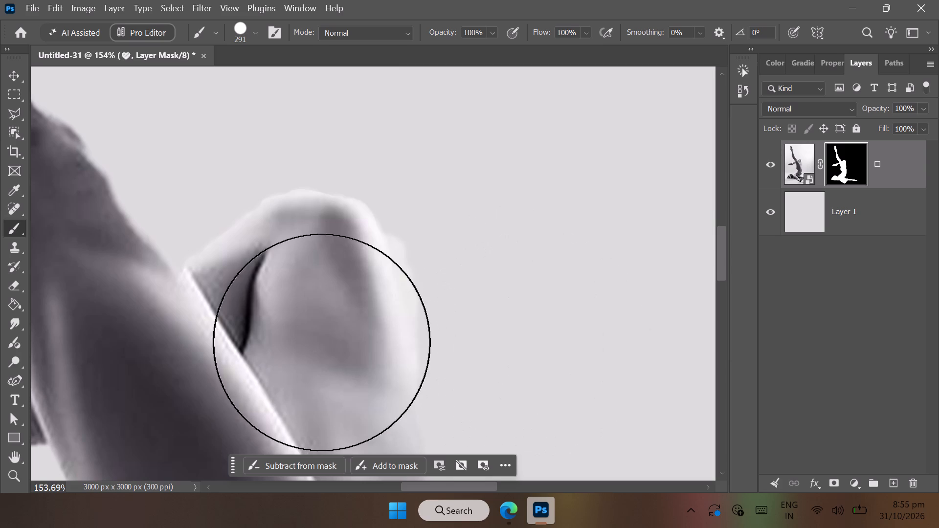
Zoom out to about 22% and examine the whole cut-out dancer on the light grey background.
{"action": "left_click", "coordinate": [13, 475]}
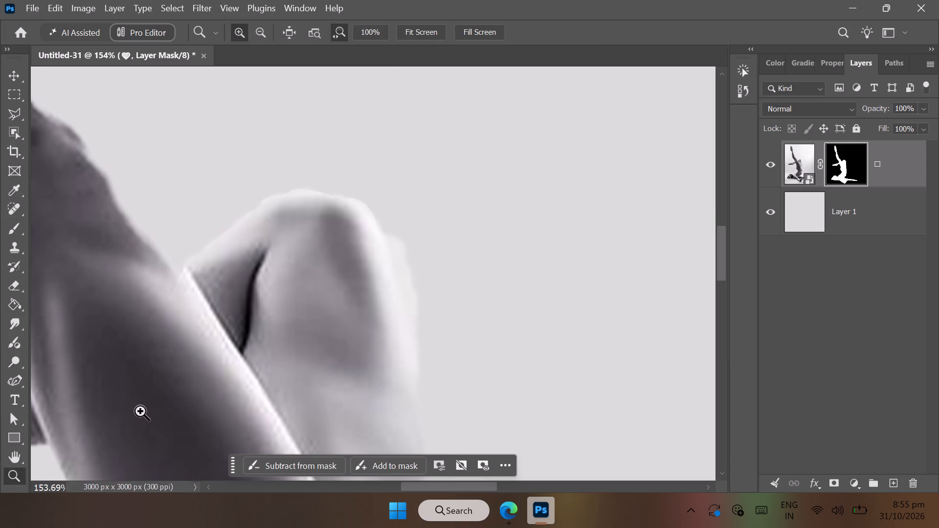
{"action": "left_click_drag", "start_coordinate": [144, 410], "coordinate": [77, 426]}
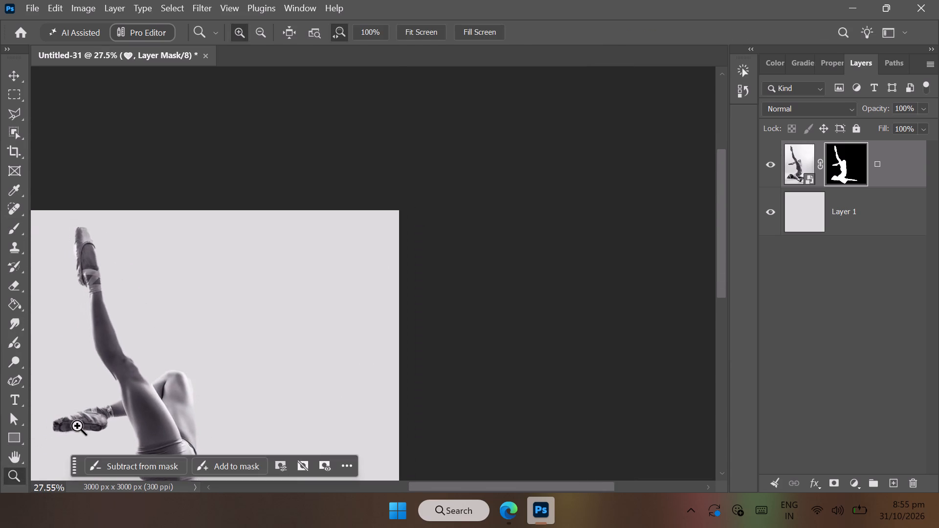
{"action": "scroll", "coordinate": [77, 426], "scroll_direction": "down", "scroll_amount": 4}
{"action": "scroll", "coordinate": [171, 372], "scroll_direction": "left", "scroll_amount": 1}
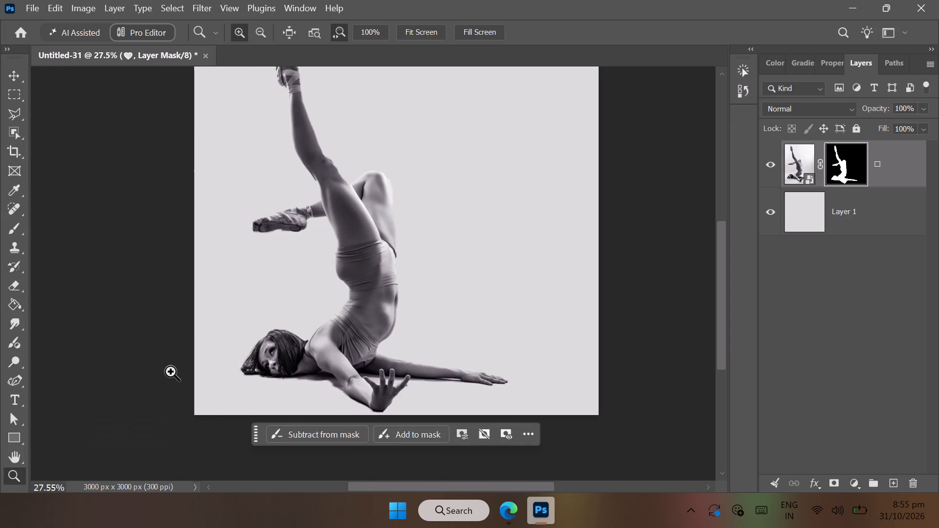
{"action": "scroll", "coordinate": [171, 372], "scroll_direction": "left", "scroll_amount": 1}
{"action": "scroll", "coordinate": [220, 332], "scroll_direction": "up", "scroll_amount": 1}
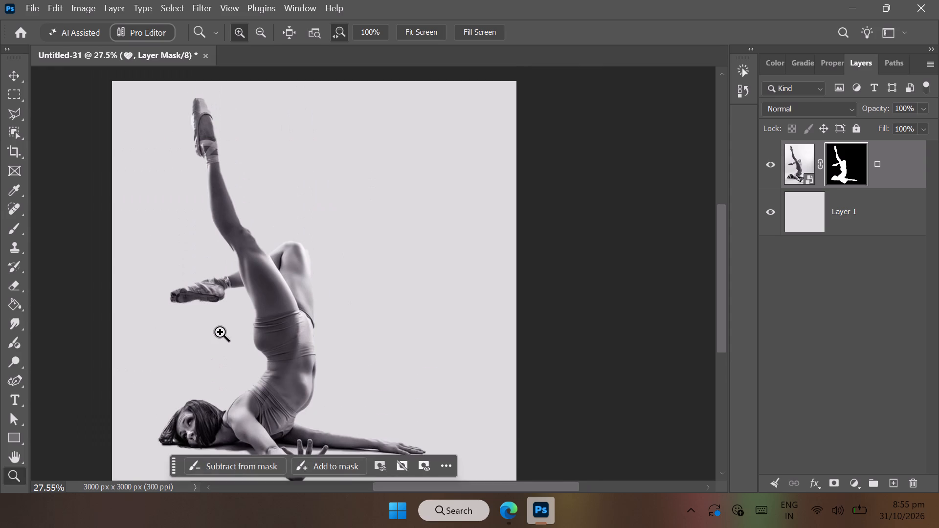
{"action": "left_click", "coordinate": [265, 325]}
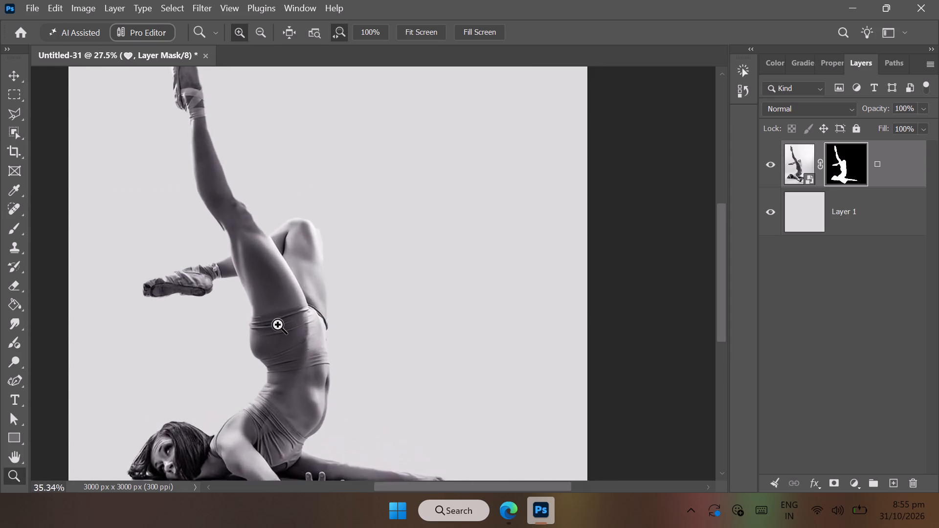
{"action": "left_click_drag", "start_coordinate": [261, 327], "coordinate": [163, 362]}
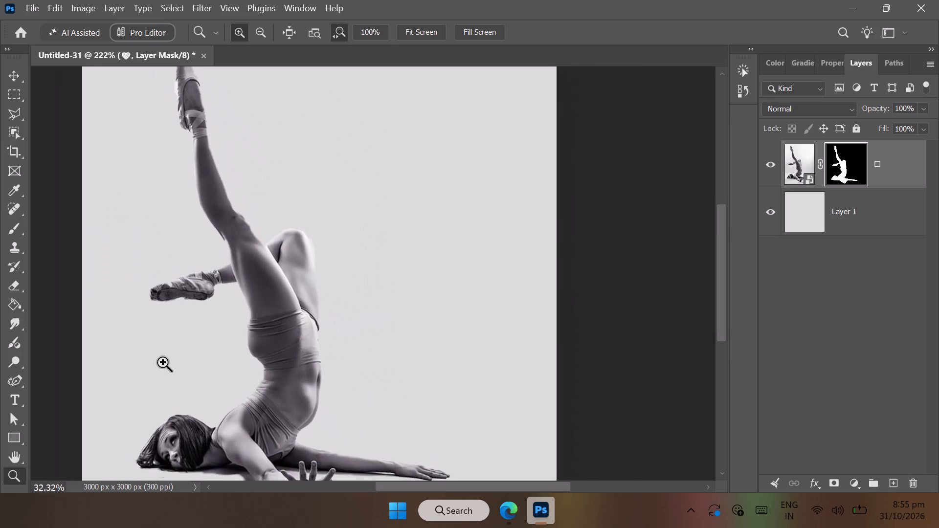
{"action": "left_click_drag", "start_coordinate": [163, 362], "coordinate": [151, 360]}
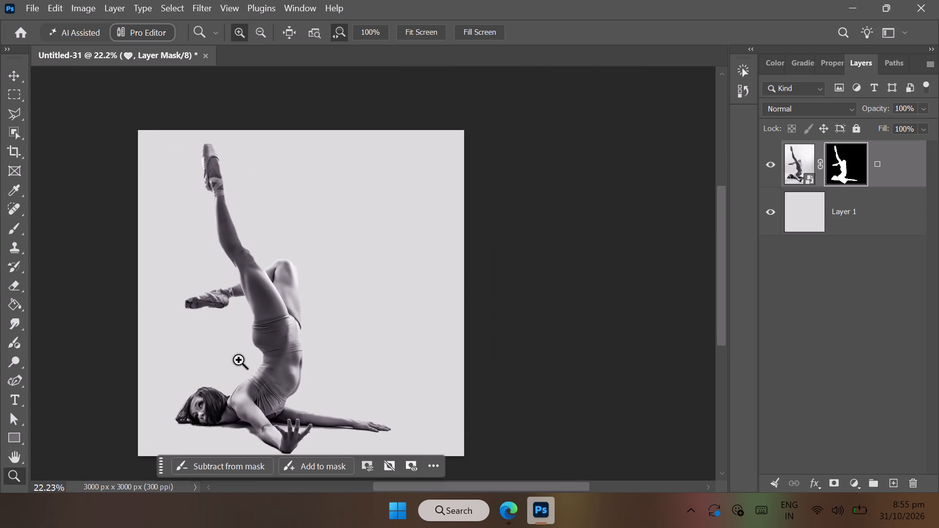
{"action": "scroll", "coordinate": [239, 360], "scroll_direction": "down", "scroll_amount": 1}
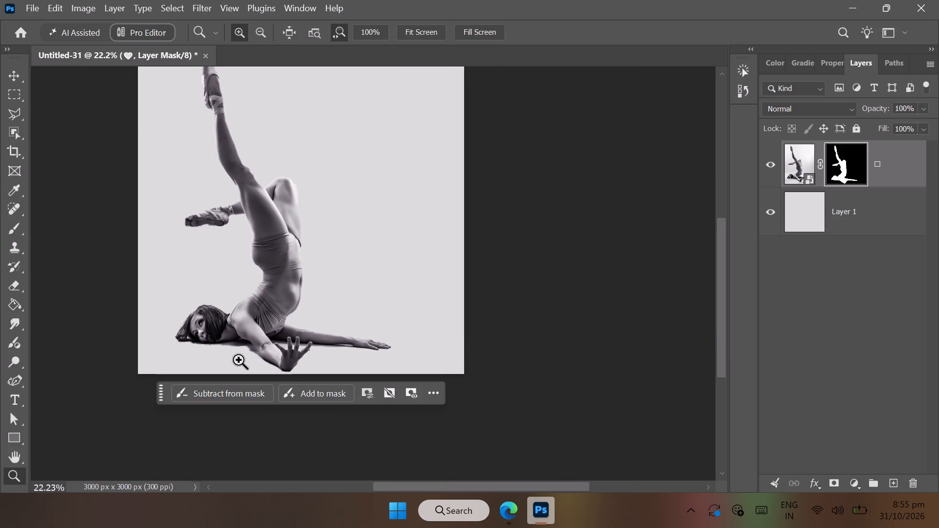
Move the cut-out dancer straight left until the layer's bounds meet the canvas's left edge, keeping its height.
{"action": "scroll", "coordinate": [239, 360], "scroll_direction": "down", "scroll_amount": 1}
{"action": "scroll", "coordinate": [170, 326], "scroll_direction": "down", "scroll_amount": 1}
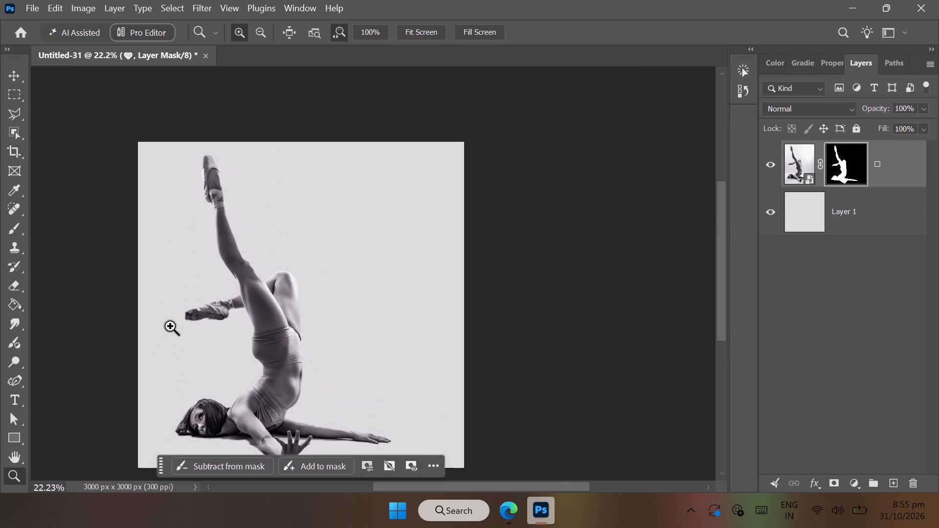
{"action": "scroll", "coordinate": [170, 326], "scroll_direction": "down", "scroll_amount": 1}
{"action": "scroll", "coordinate": [194, 323], "scroll_direction": "up", "scroll_amount": 1}
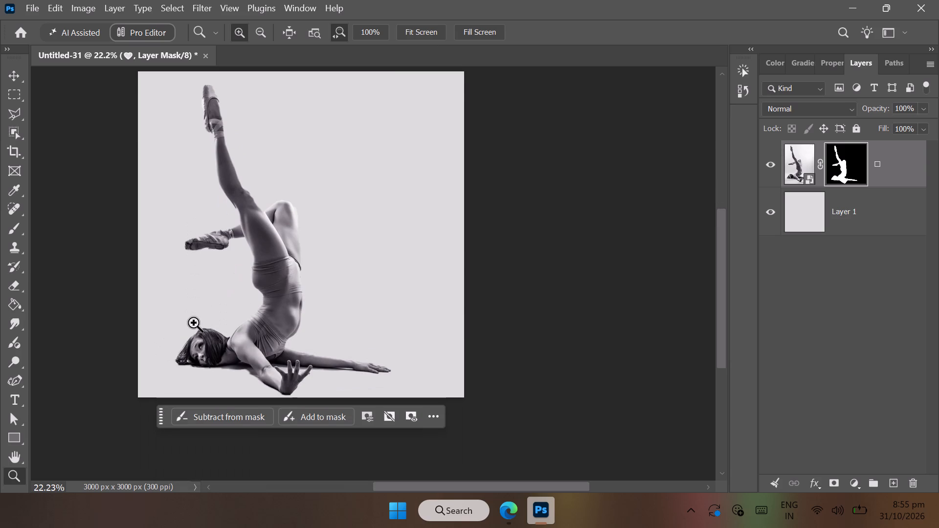
{"action": "scroll", "coordinate": [194, 323], "scroll_direction": "up", "scroll_amount": 1}
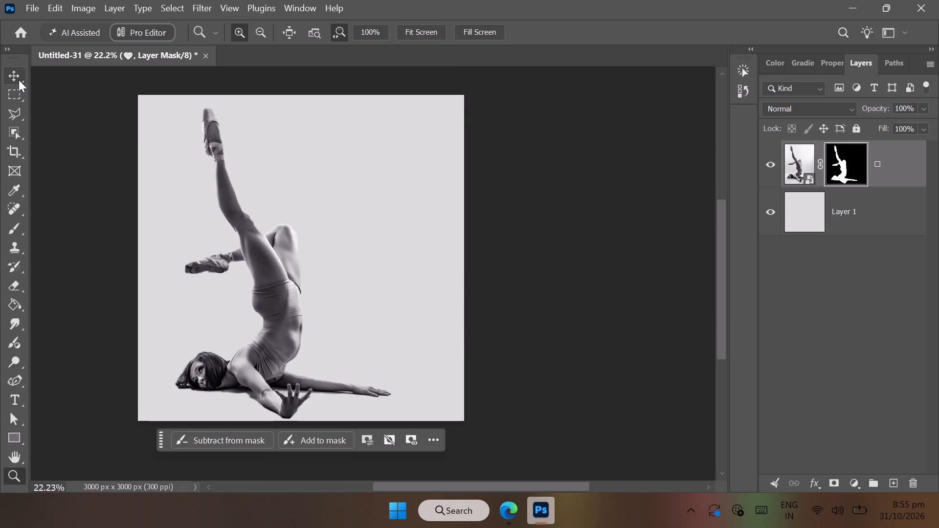
{"action": "left_click", "coordinate": [20, 81]}
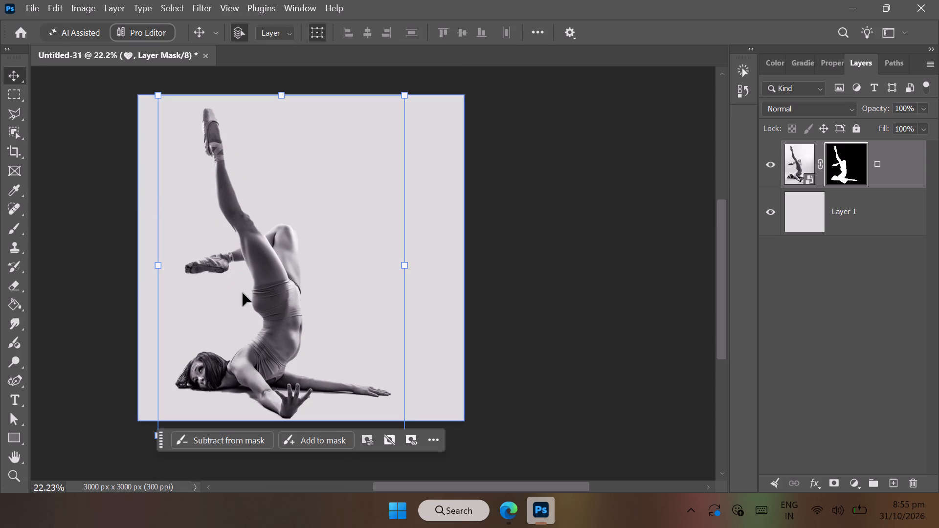
{"action": "left_click_drag", "start_coordinate": [267, 305], "coordinate": [253, 306]}
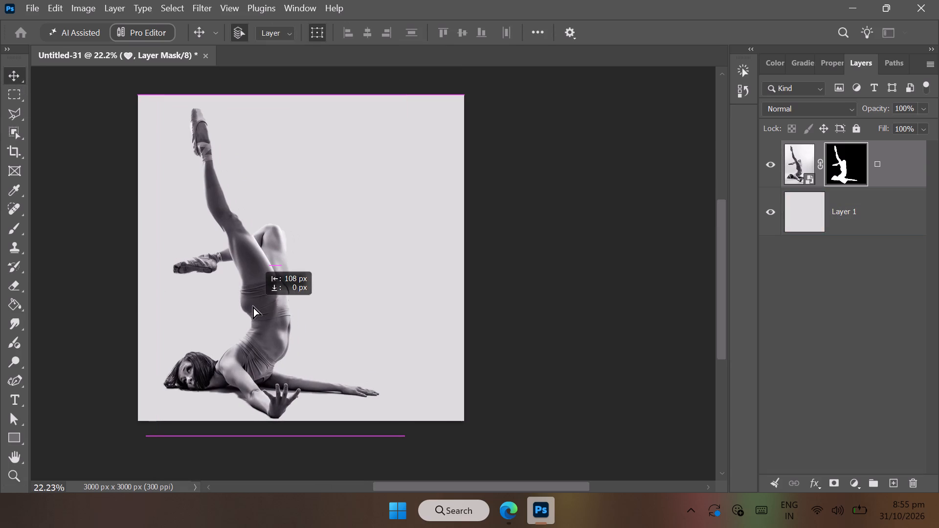
{"action": "left_click_drag", "start_coordinate": [253, 306], "coordinate": [237, 306]}
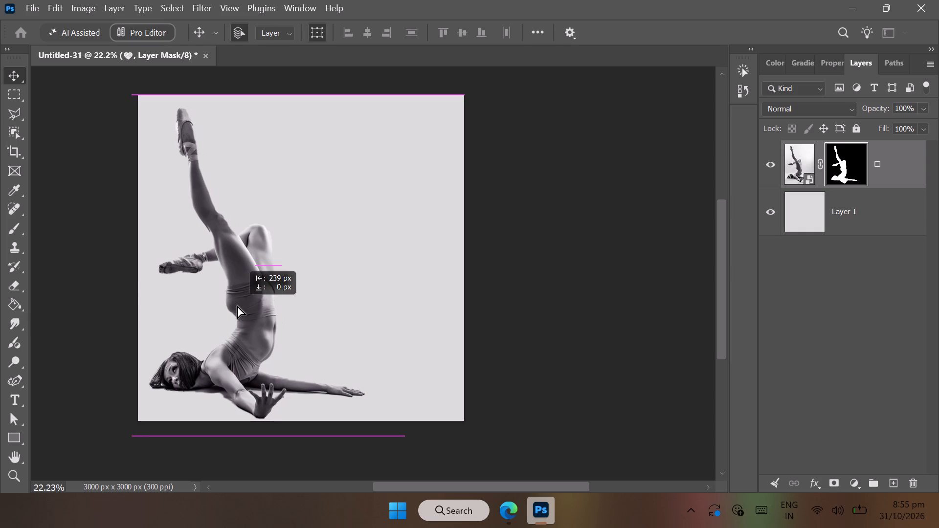
{"action": "left_click_drag", "start_coordinate": [237, 306], "coordinate": [249, 307]}
{"action": "left_click", "coordinate": [513, 429]}
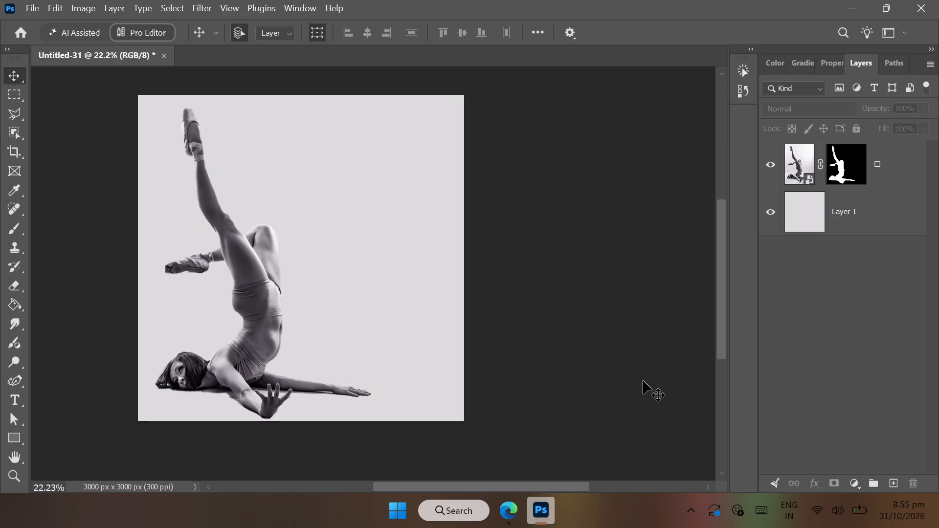
Rasterize the masked dancer layer, keeping its layer mask.
{"action": "right_click", "coordinate": [830, 170]}
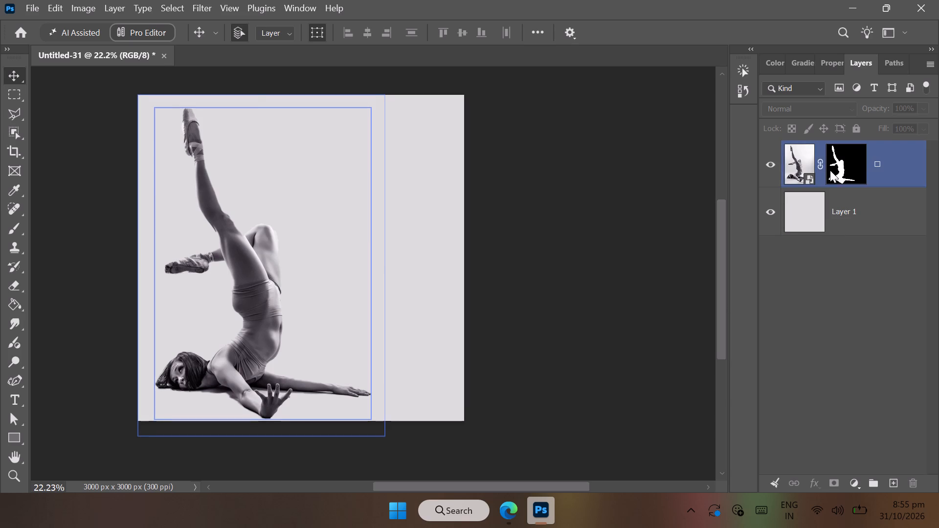
{"action": "right_click", "coordinate": [900, 159]}
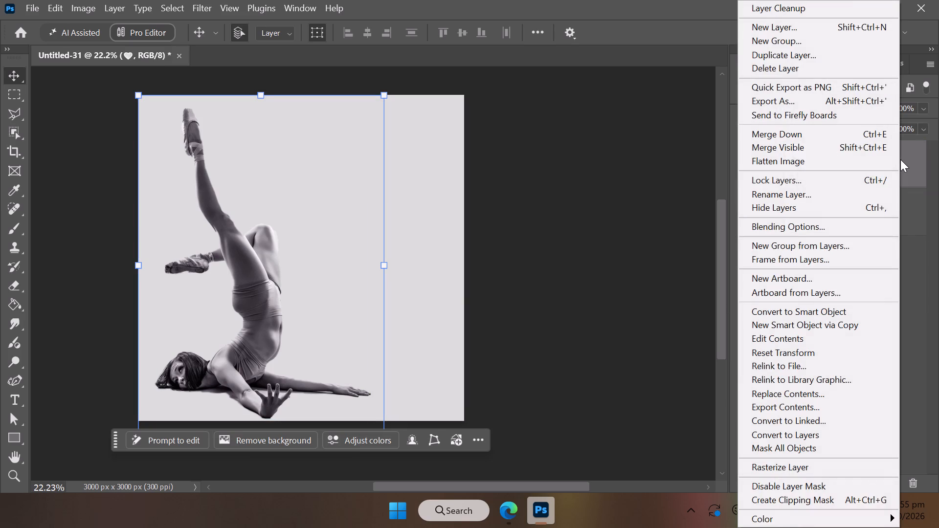
{"action": "left_click", "coordinate": [780, 462]}
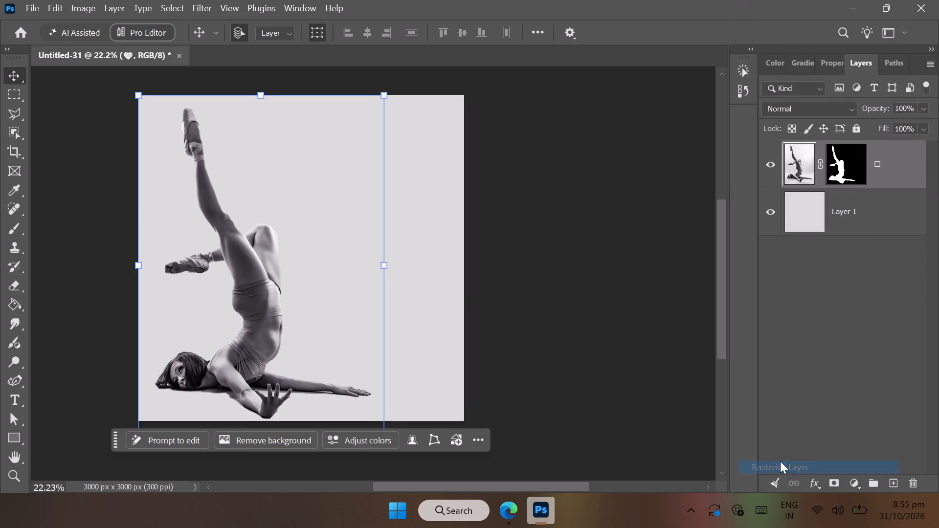
{"action": "left_click", "coordinate": [646, 396]}
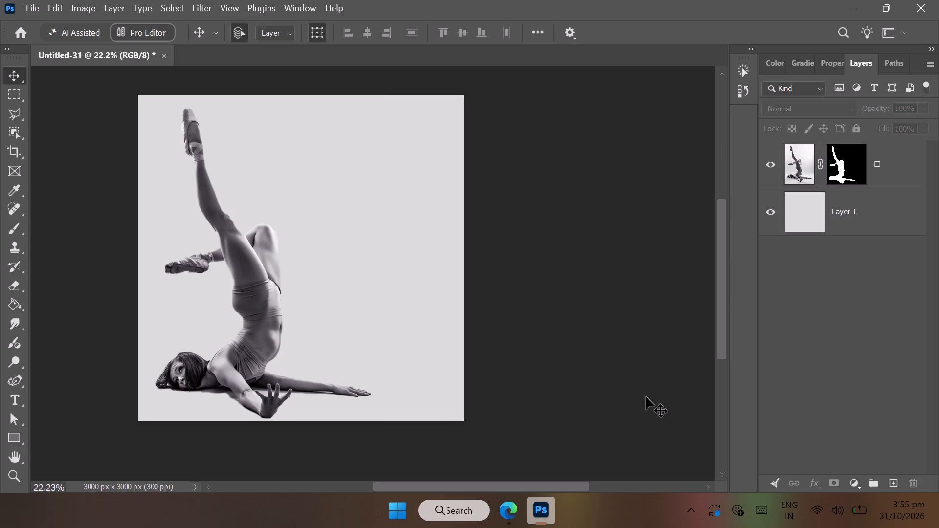
Add a Grain adjustment layer above the dancer with the amount set to +72.
{"action": "left_click", "coordinate": [850, 489]}
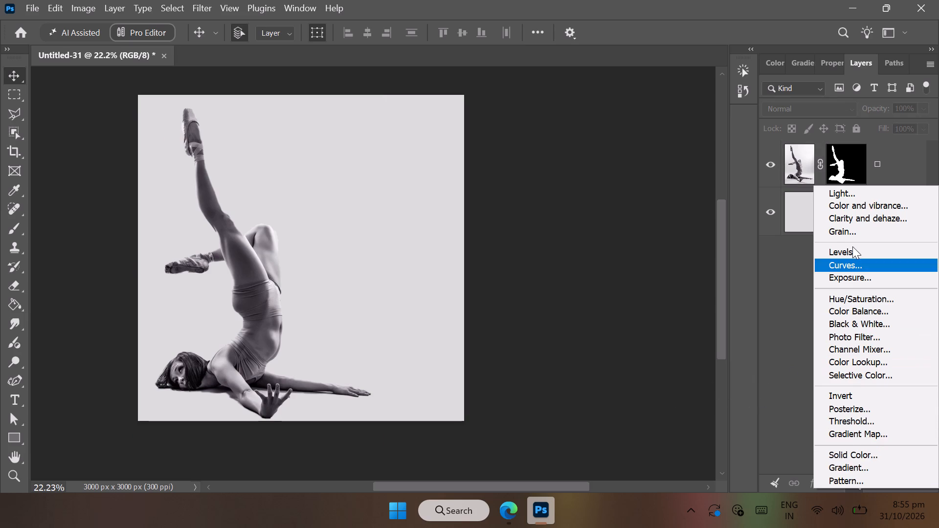
{"action": "left_click", "coordinate": [851, 236]}
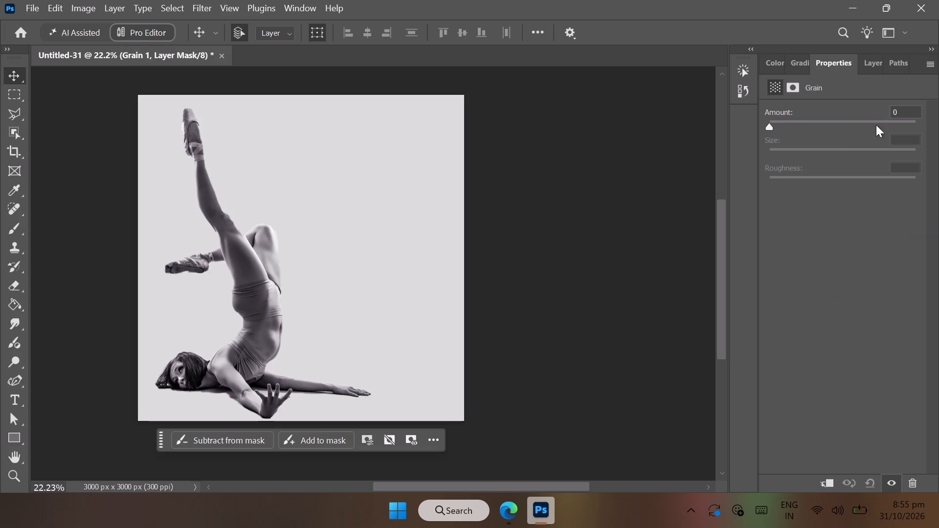
{"action": "left_click", "coordinate": [885, 122]}
{"action": "left_click_drag", "start_coordinate": [885, 122], "coordinate": [875, 123]}
{"action": "left_click", "coordinate": [875, 123]}
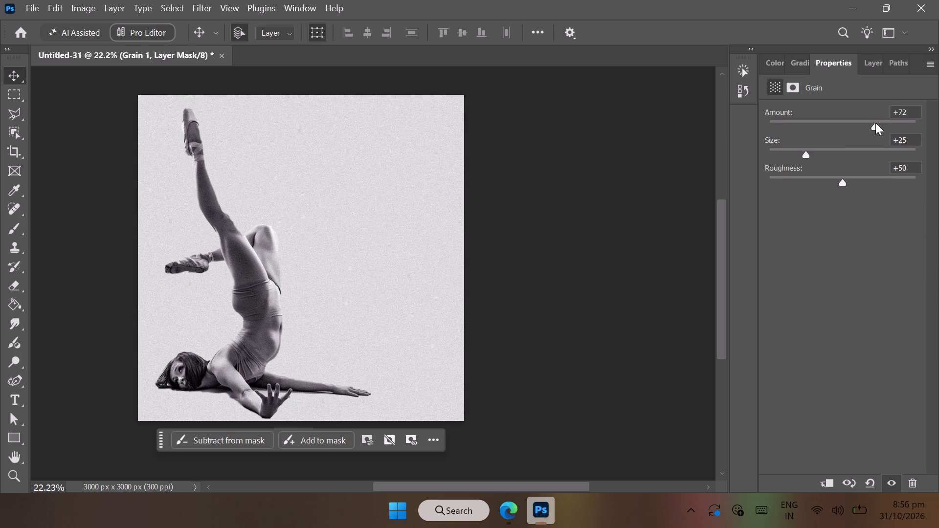
{"action": "left_click", "coordinate": [868, 69]}
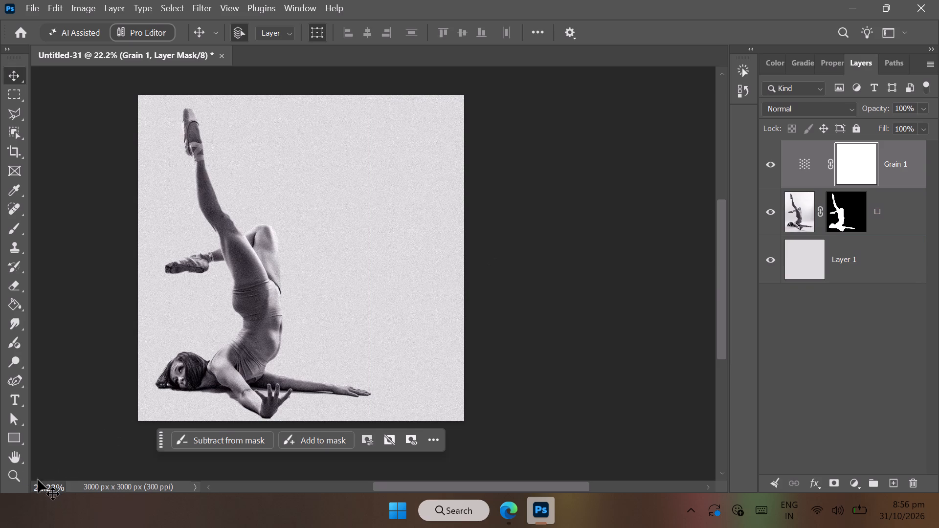
Examine the grain over the dancer and the light grey background at different zoom levels, ending at about 27%.
{"action": "left_click", "coordinate": [18, 473]}
{"action": "left_click_drag", "start_coordinate": [280, 348], "coordinate": [361, 352]}
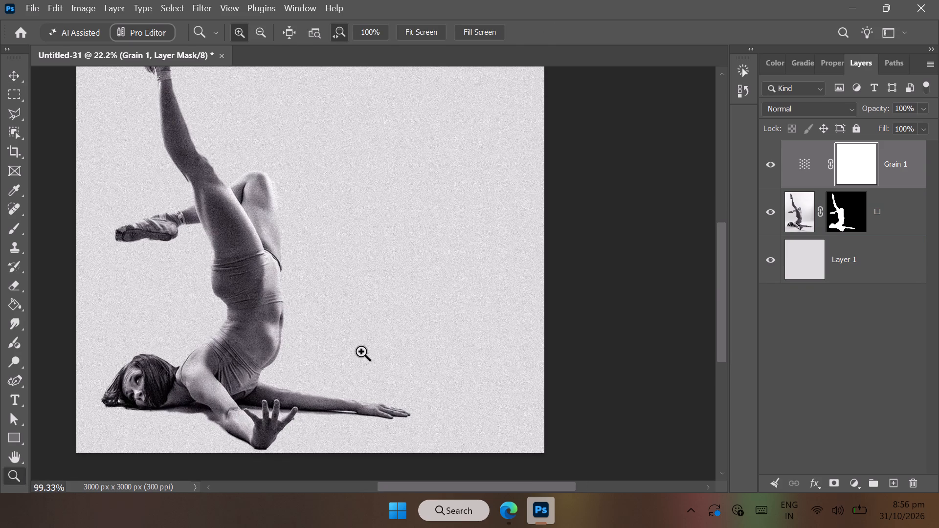
{"action": "left_click_drag", "start_coordinate": [361, 352], "coordinate": [241, 356]}
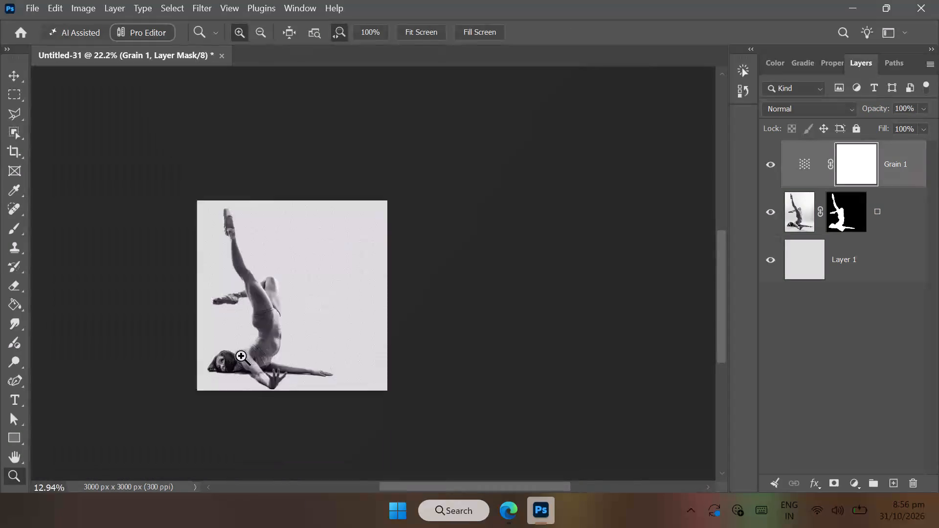
{"action": "left_click_drag", "start_coordinate": [241, 356], "coordinate": [293, 356]}
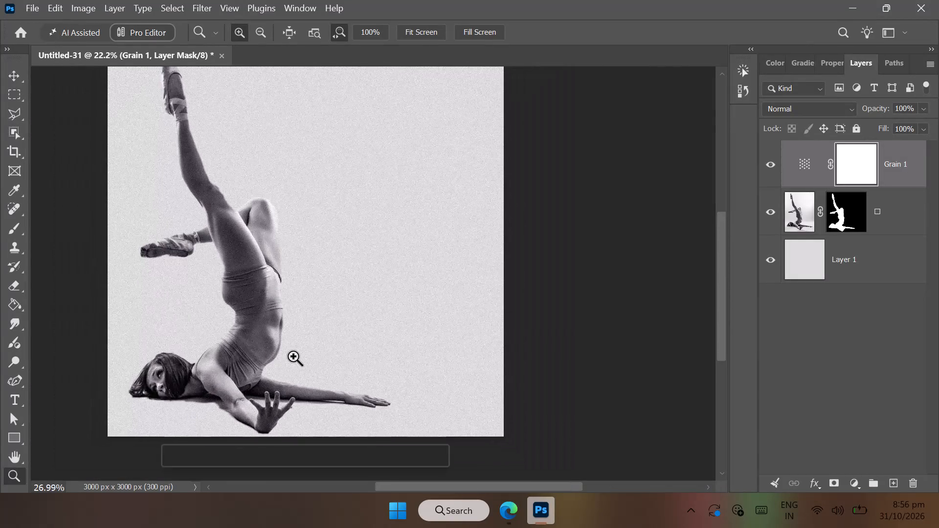
{"action": "scroll", "coordinate": [293, 356], "scroll_direction": "right", "scroll_amount": 1}
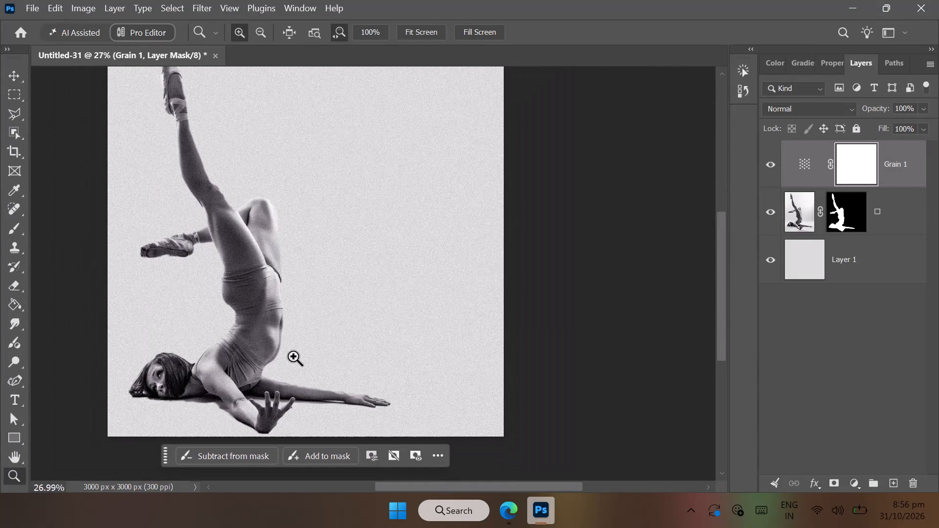
{"action": "scroll", "coordinate": [293, 356], "scroll_direction": "right", "scroll_amount": 4}
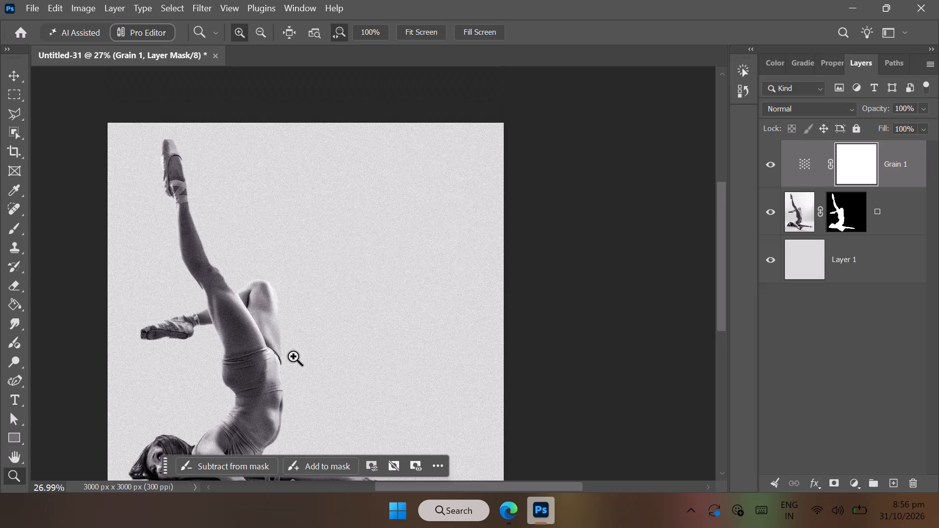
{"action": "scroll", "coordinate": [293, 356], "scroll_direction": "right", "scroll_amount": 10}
Activate the Type tool to add text to the design.
{"action": "left_click", "coordinate": [16, 402]}
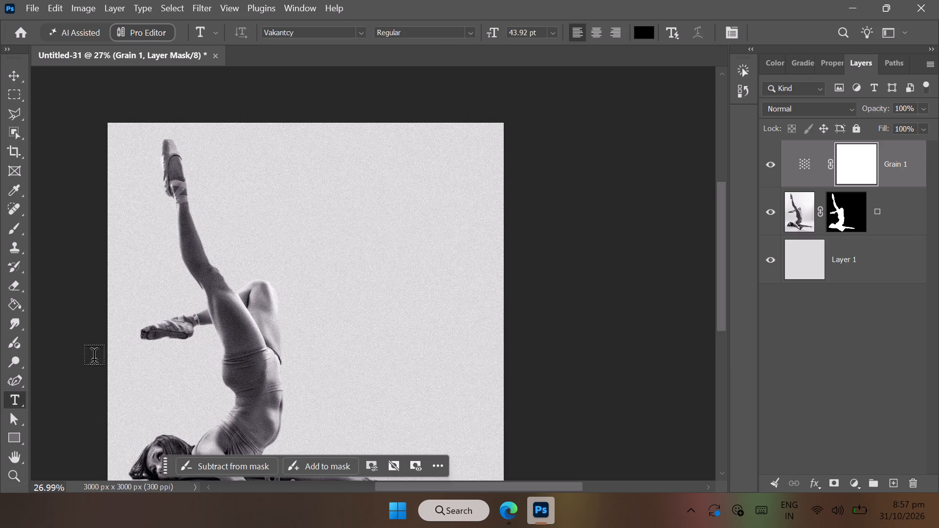
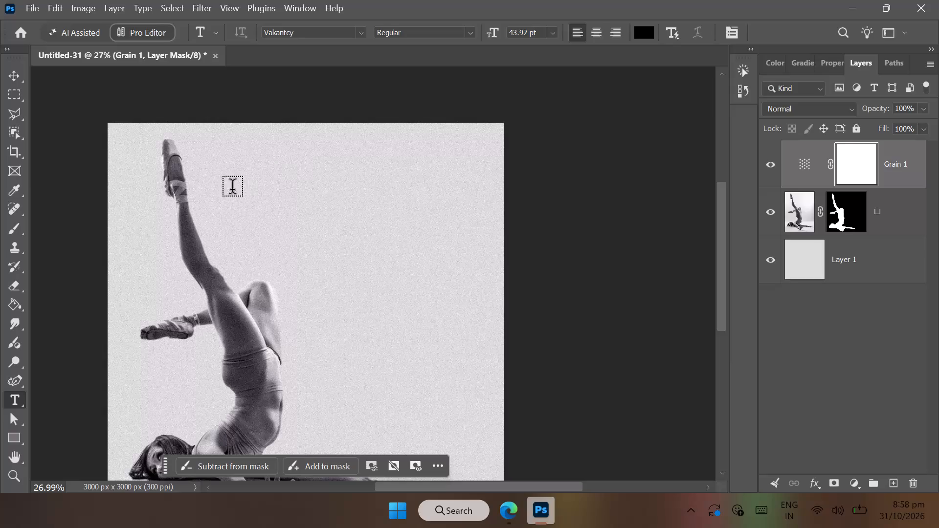
Add the word "Bend" in black Vakantcy Regular at 60 pt near the canvas's upper edge, beside the dancer's raised foot.
{"action": "left_click", "coordinate": [344, 156]}
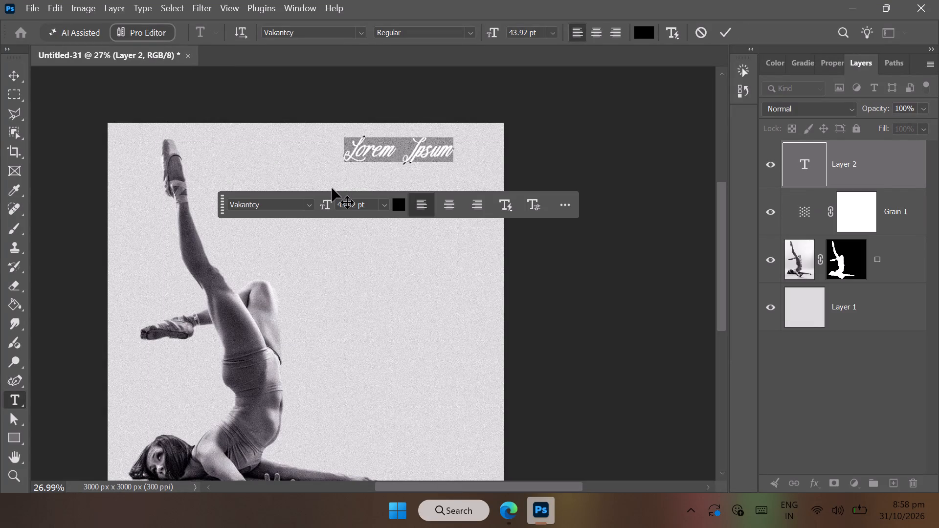
{"action": "left_click", "coordinate": [383, 205]}
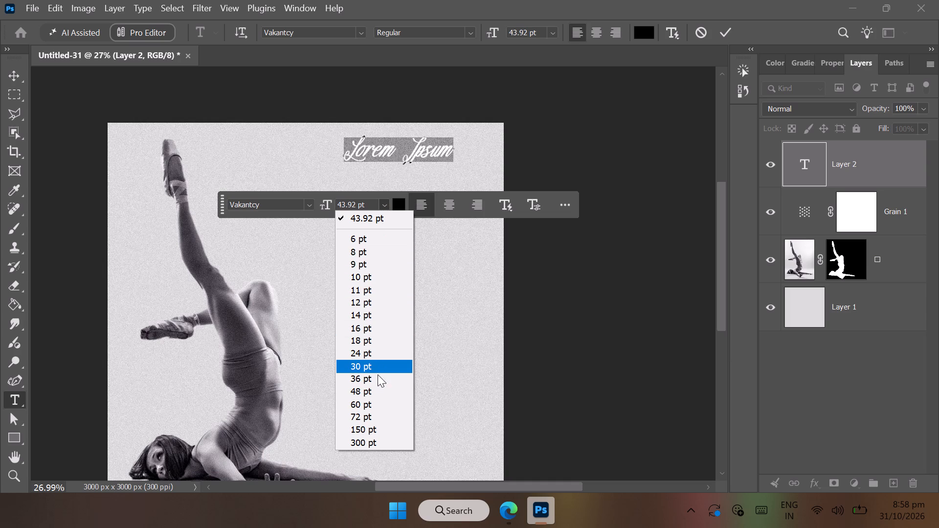
{"action": "left_click", "coordinate": [375, 387]}
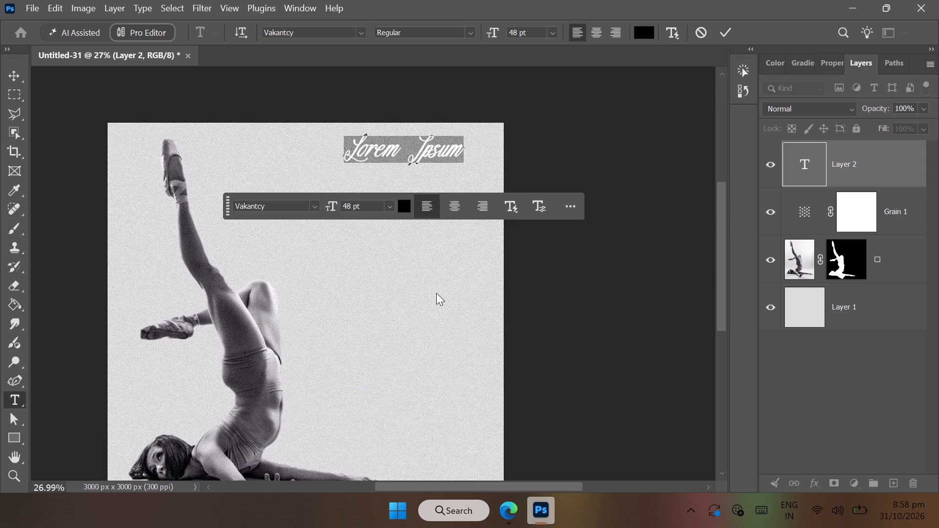
{"action": "left_click", "coordinate": [390, 208]}
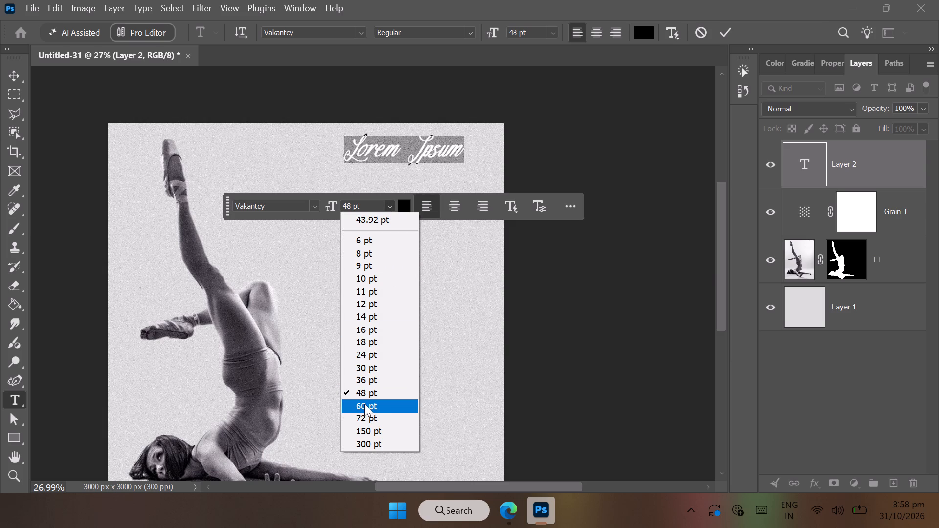
{"action": "left_click", "coordinate": [371, 394]}
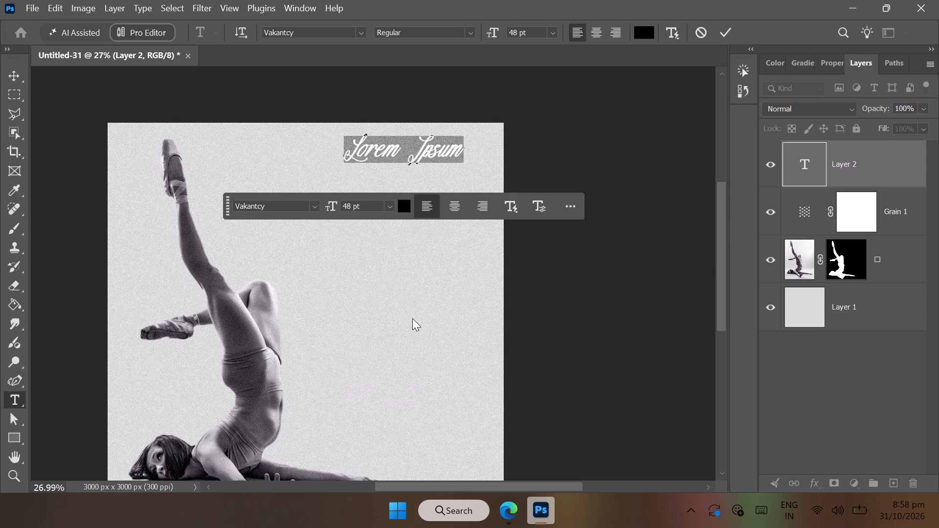
{"action": "left_click", "coordinate": [389, 206]}
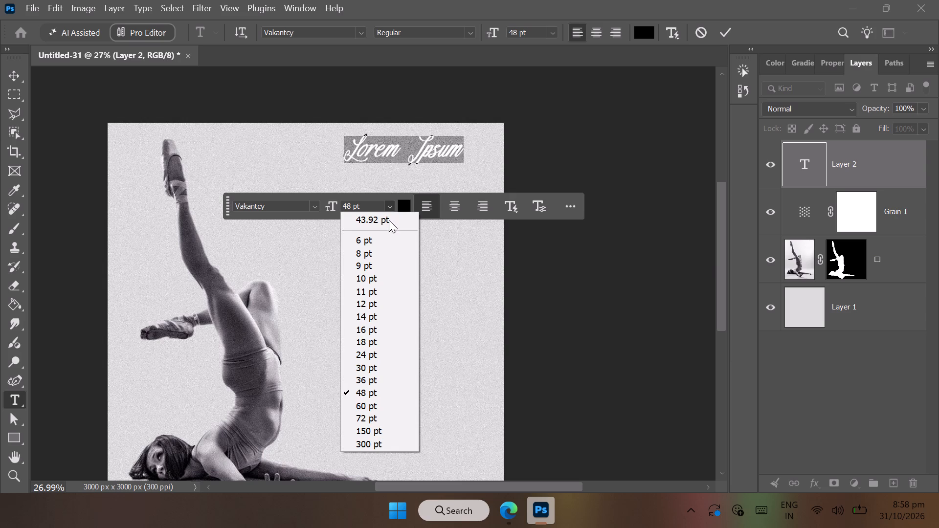
{"action": "left_click", "coordinate": [385, 401]}
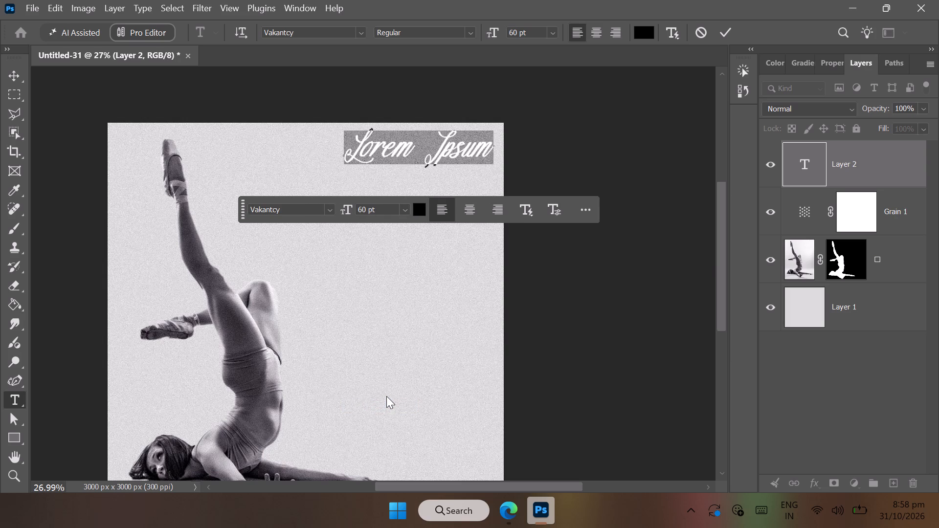
{"action": "key", "text": "shift+b"}
{"action": "type", "text": "end"}
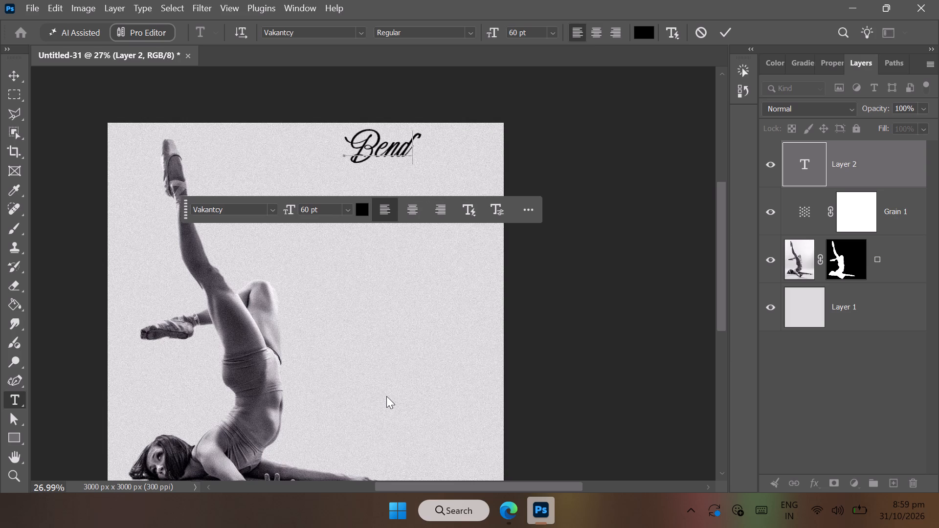
Start a second line below "Bend" and set its font to FONTSPRING DEMO - PODIUM Sharp 9.11 Regular at 30 pt.
{"action": "key", "text": "Return"}
{"action": "left_click", "coordinate": [348, 209]}
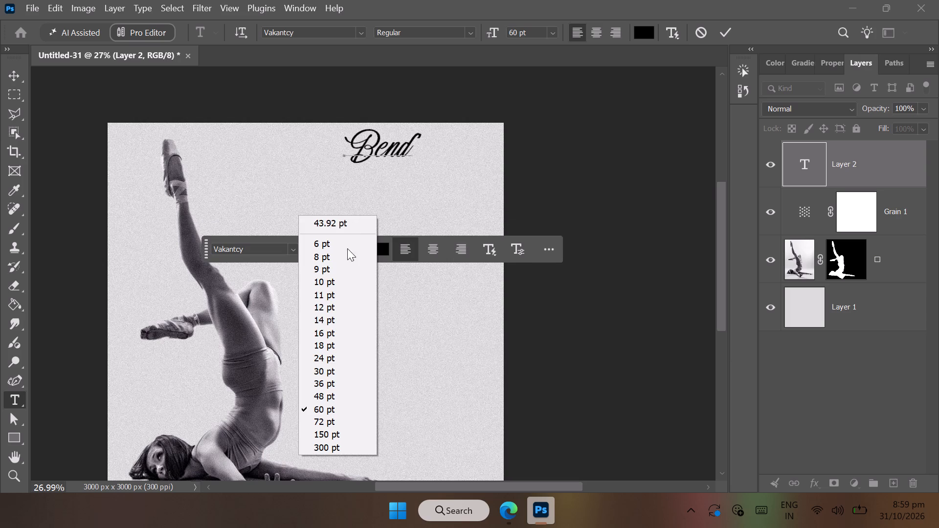
{"action": "left_click", "coordinate": [339, 366]}
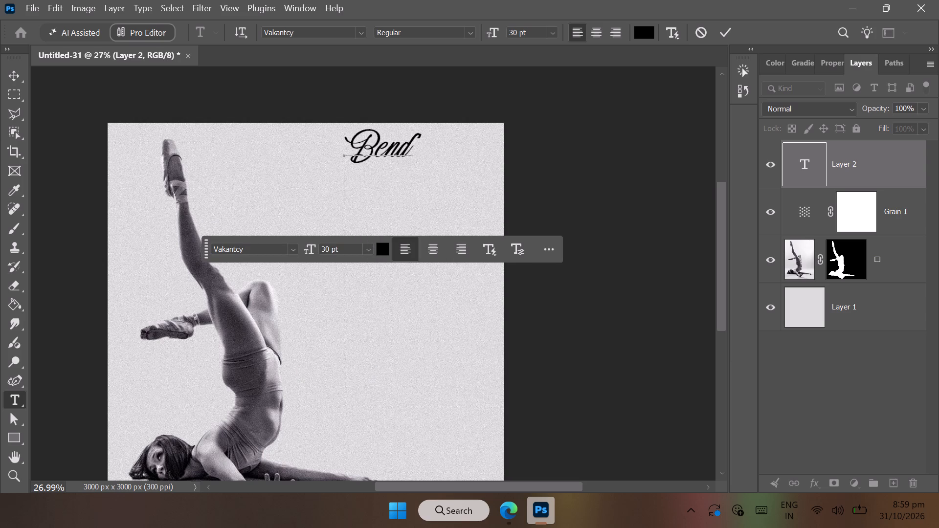
{"action": "left_click", "coordinate": [367, 251]}
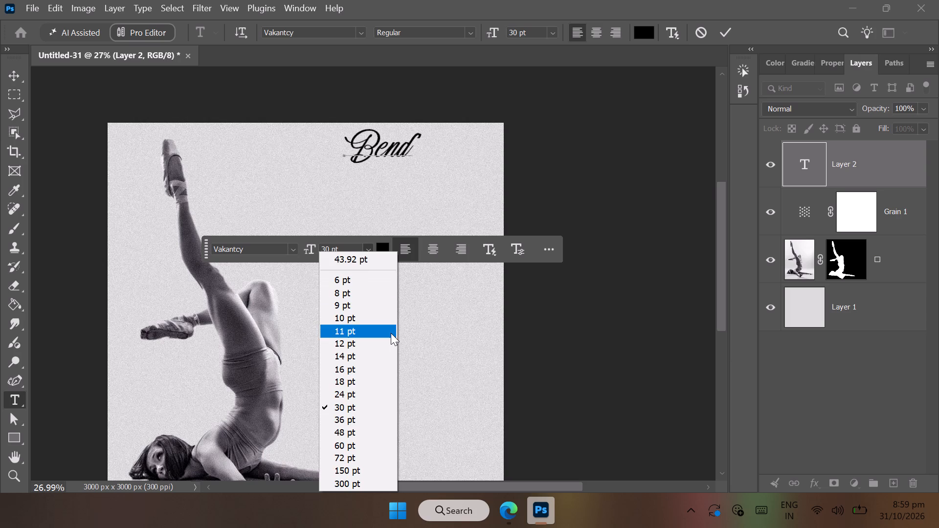
{"action": "left_click", "coordinate": [368, 439]}
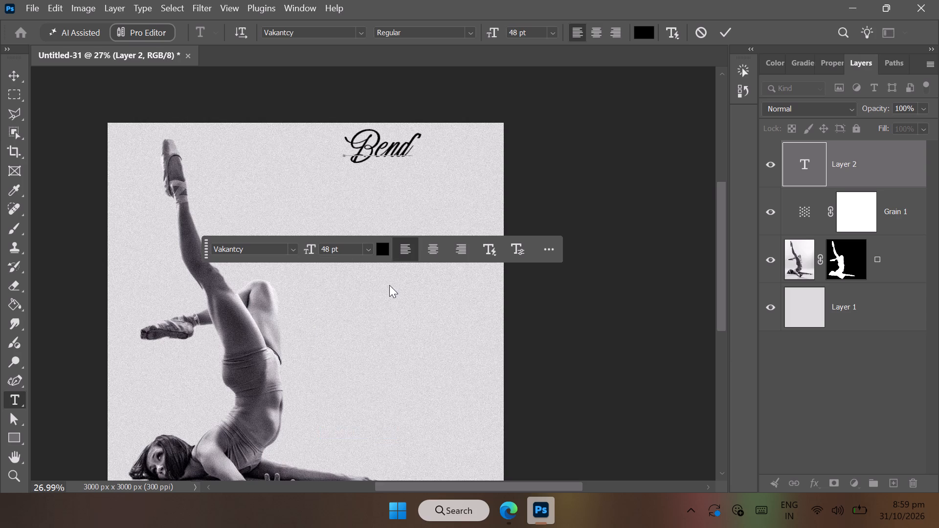
{"action": "left_click", "coordinate": [369, 251]}
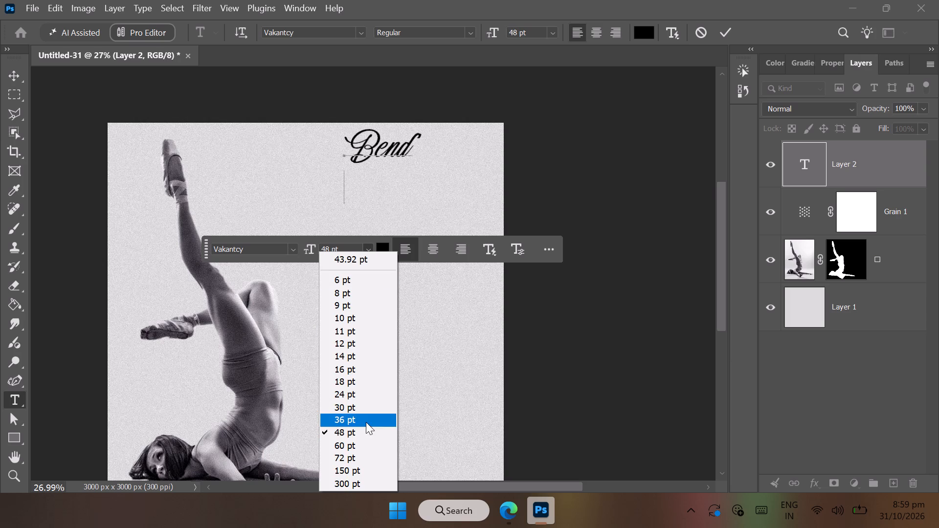
{"action": "left_click", "coordinate": [359, 444]}
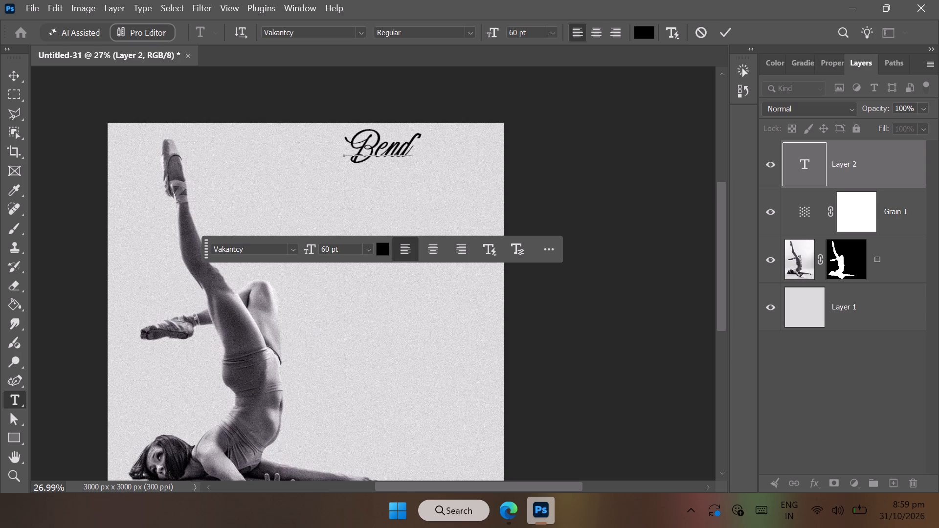
{"action": "left_click", "coordinate": [294, 251]}
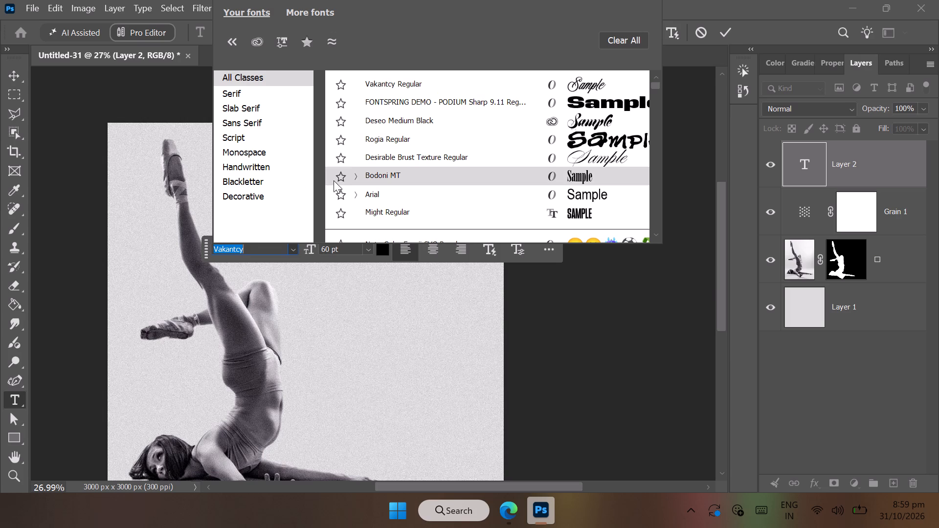
{"action": "left_click", "coordinate": [428, 100]}
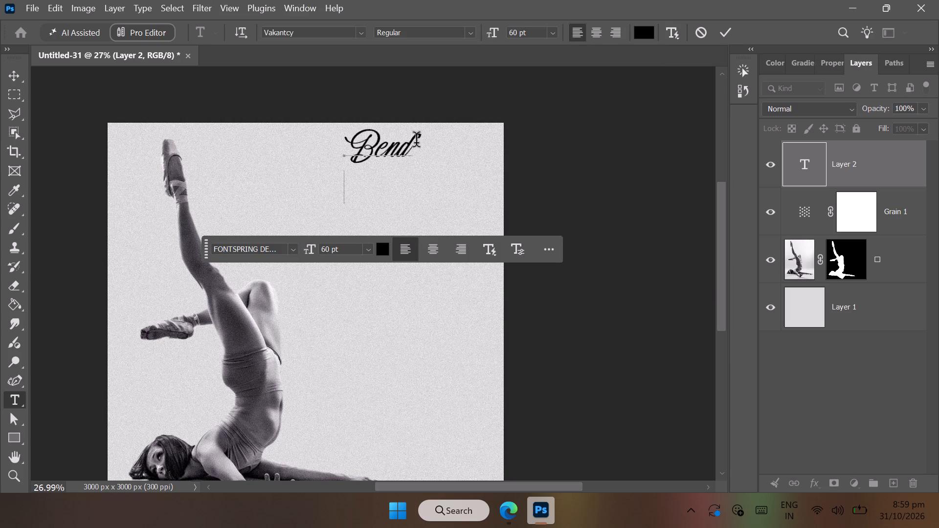
{"action": "left_click", "coordinate": [371, 249]}
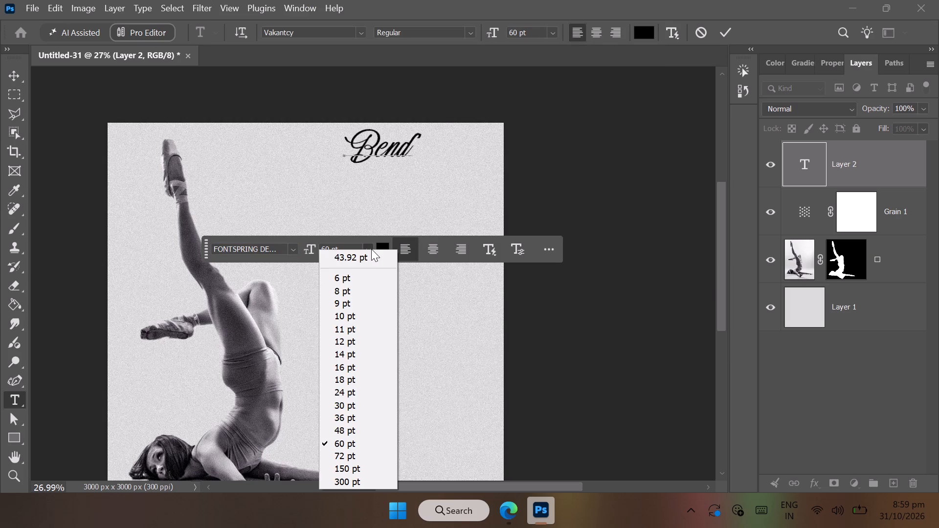
{"action": "left_click", "coordinate": [340, 403]}
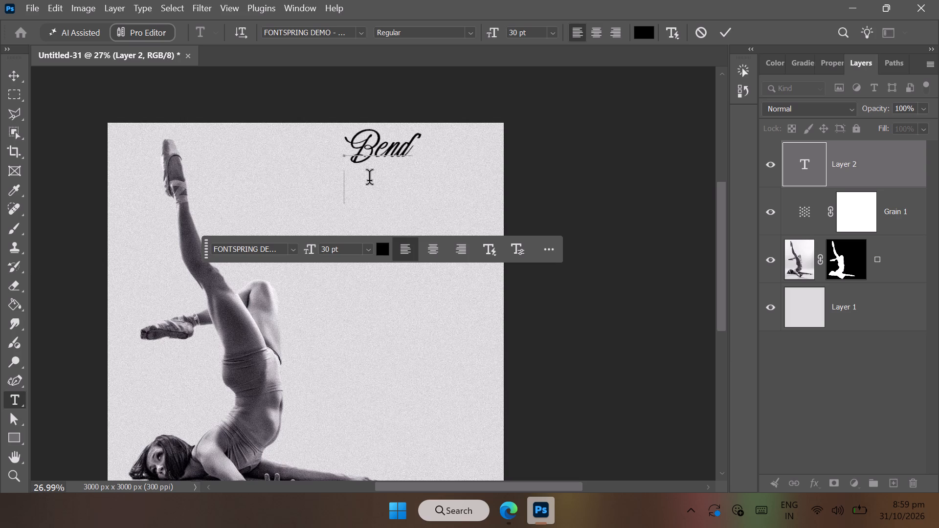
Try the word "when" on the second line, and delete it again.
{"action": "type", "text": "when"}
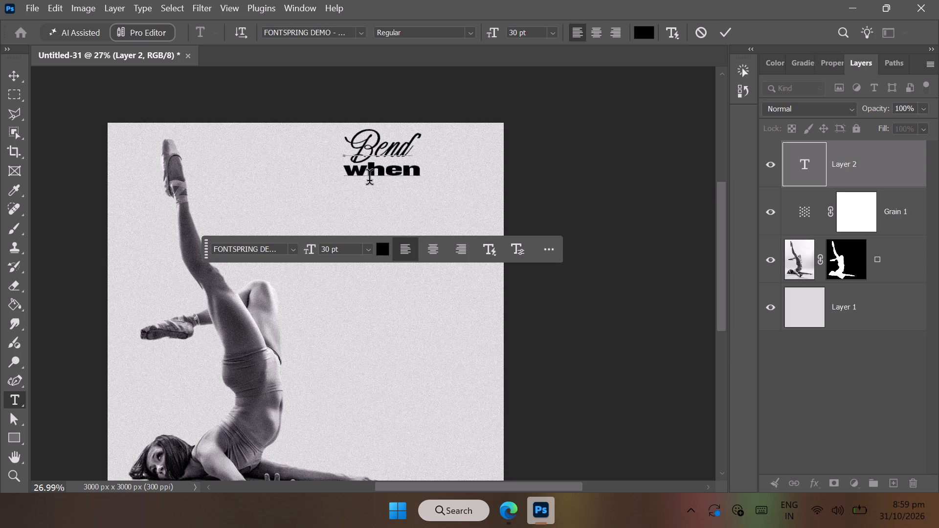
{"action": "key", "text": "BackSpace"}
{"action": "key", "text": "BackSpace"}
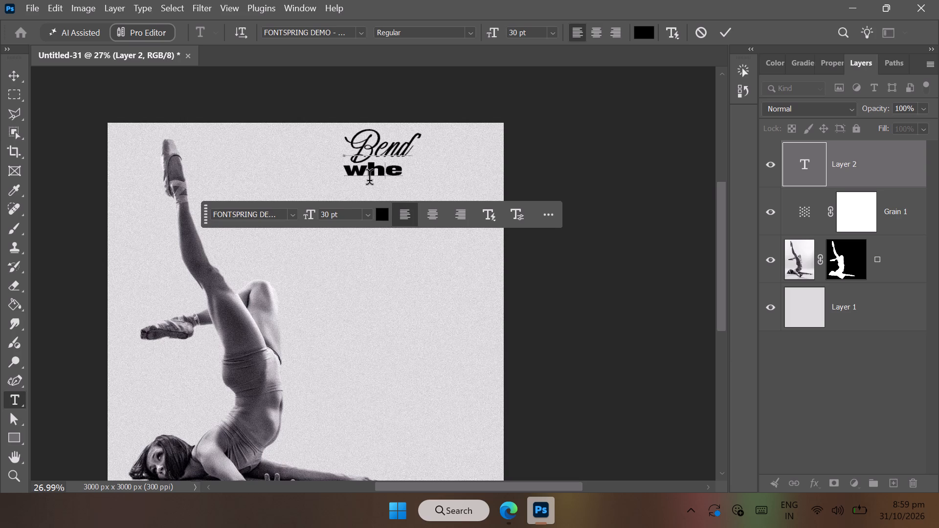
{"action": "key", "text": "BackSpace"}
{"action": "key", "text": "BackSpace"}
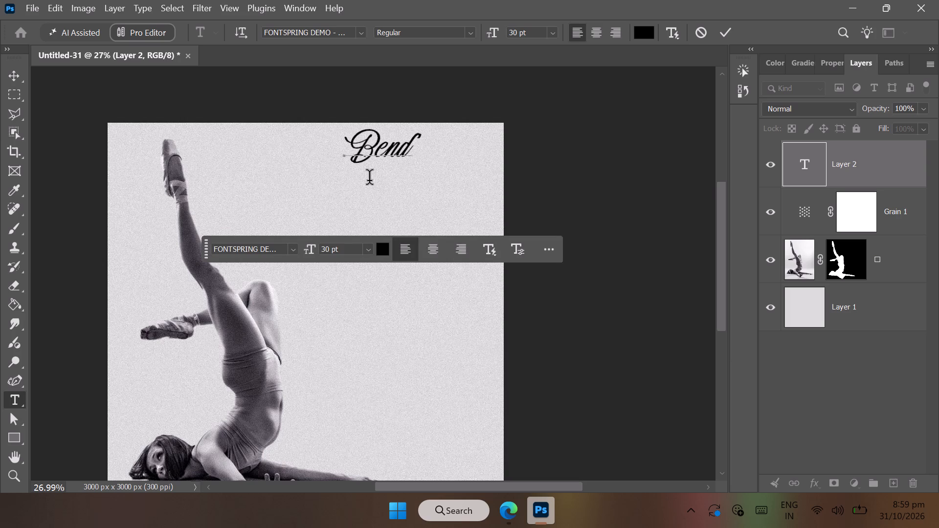
Browse the installed fonts for a different typeface for the second line of text.
{"action": "left_click", "coordinate": [295, 248]}
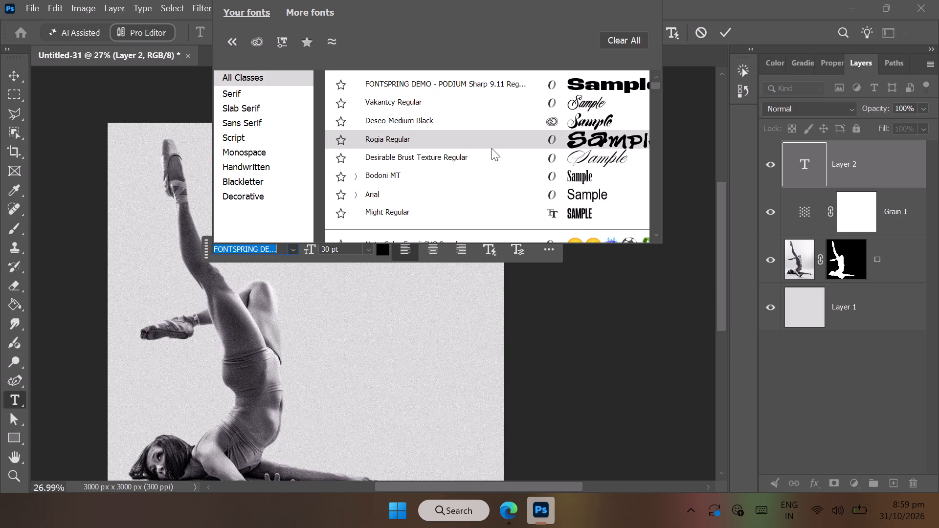
{"action": "scroll", "coordinate": [492, 146], "scroll_direction": "down", "scroll_amount": 3}
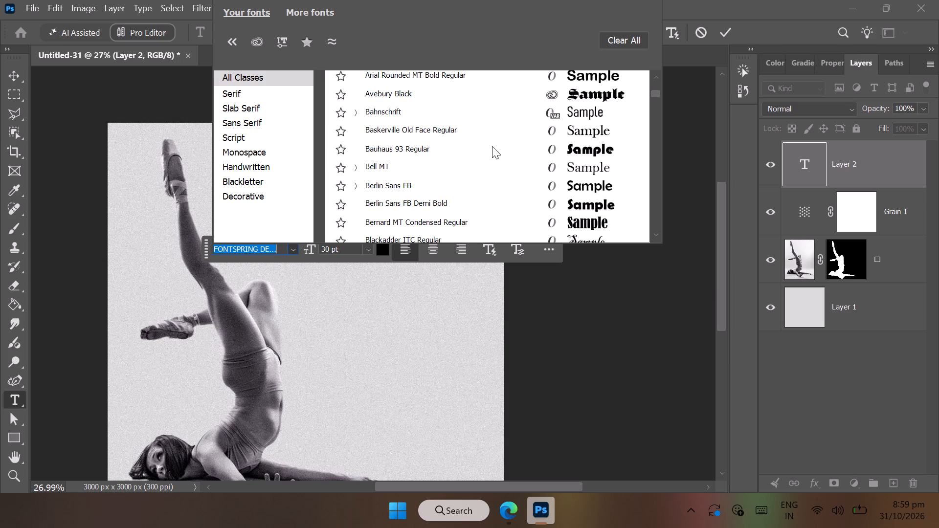
{"action": "scroll", "coordinate": [492, 146], "scroll_direction": "down", "scroll_amount": 1}
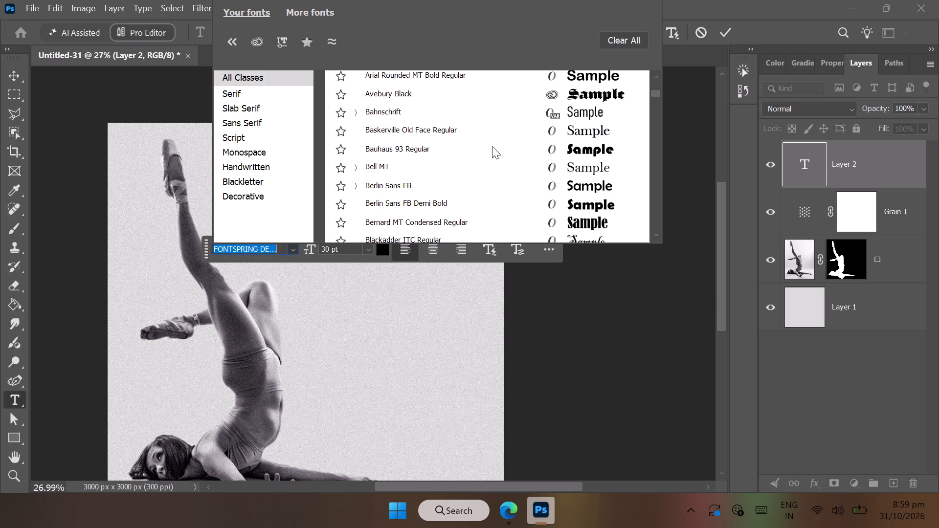
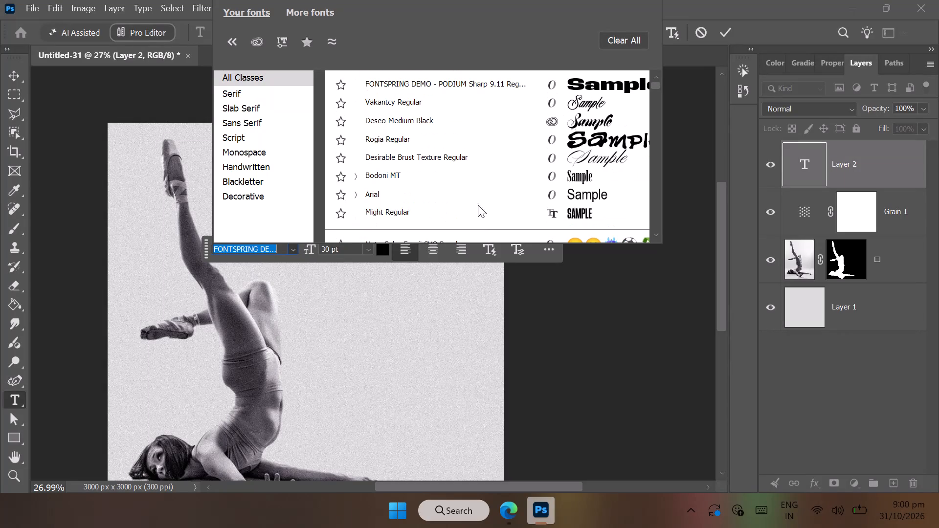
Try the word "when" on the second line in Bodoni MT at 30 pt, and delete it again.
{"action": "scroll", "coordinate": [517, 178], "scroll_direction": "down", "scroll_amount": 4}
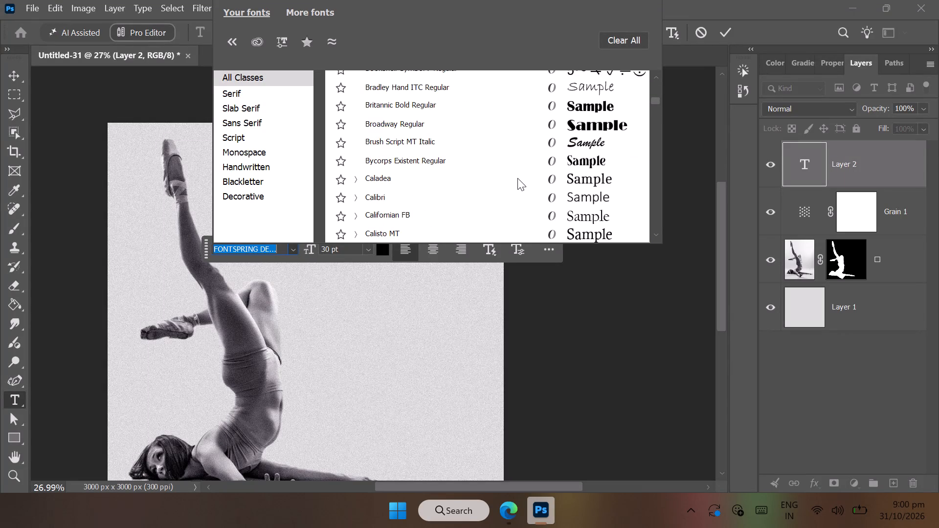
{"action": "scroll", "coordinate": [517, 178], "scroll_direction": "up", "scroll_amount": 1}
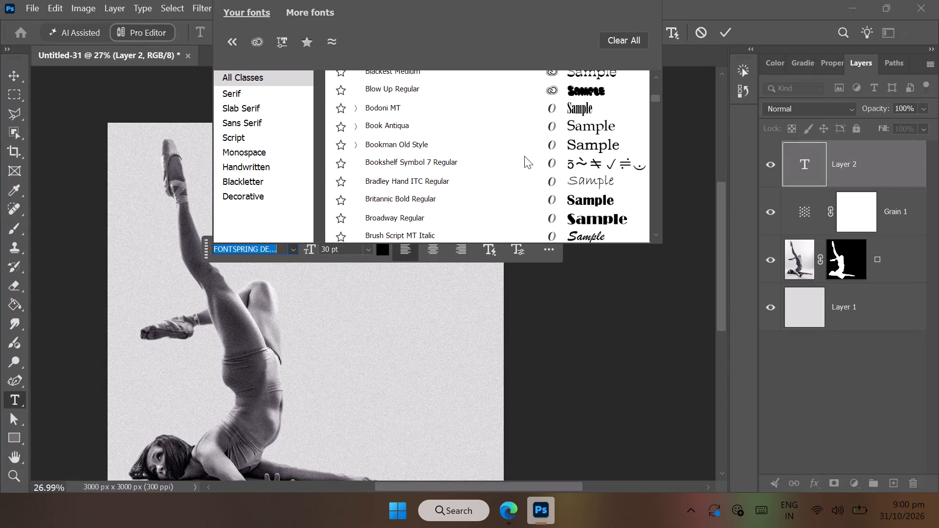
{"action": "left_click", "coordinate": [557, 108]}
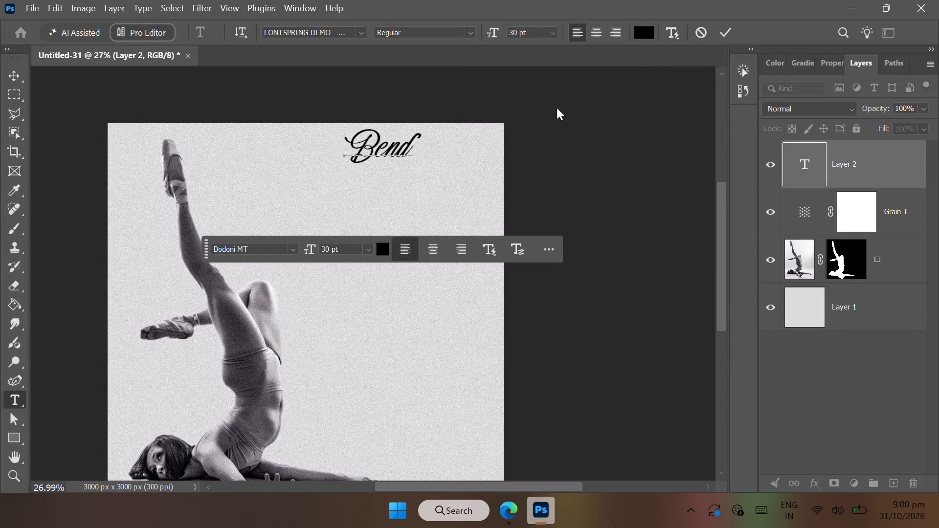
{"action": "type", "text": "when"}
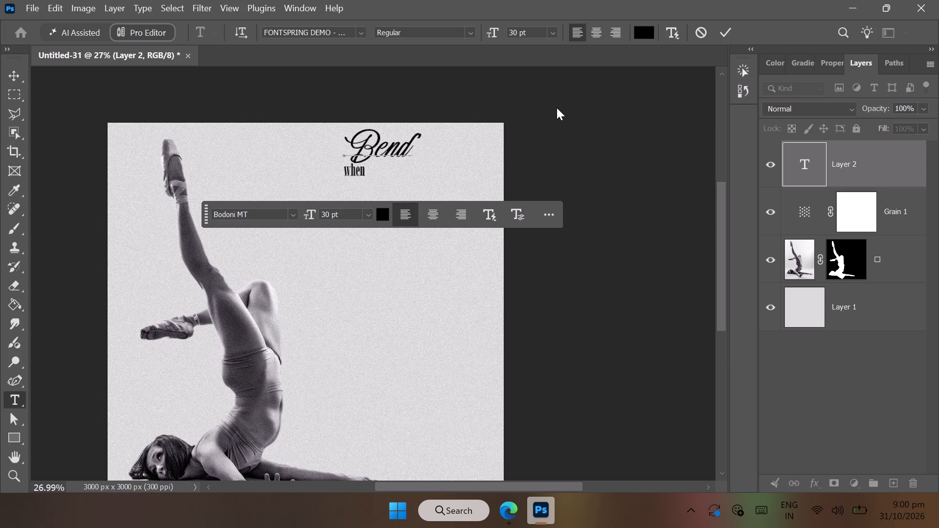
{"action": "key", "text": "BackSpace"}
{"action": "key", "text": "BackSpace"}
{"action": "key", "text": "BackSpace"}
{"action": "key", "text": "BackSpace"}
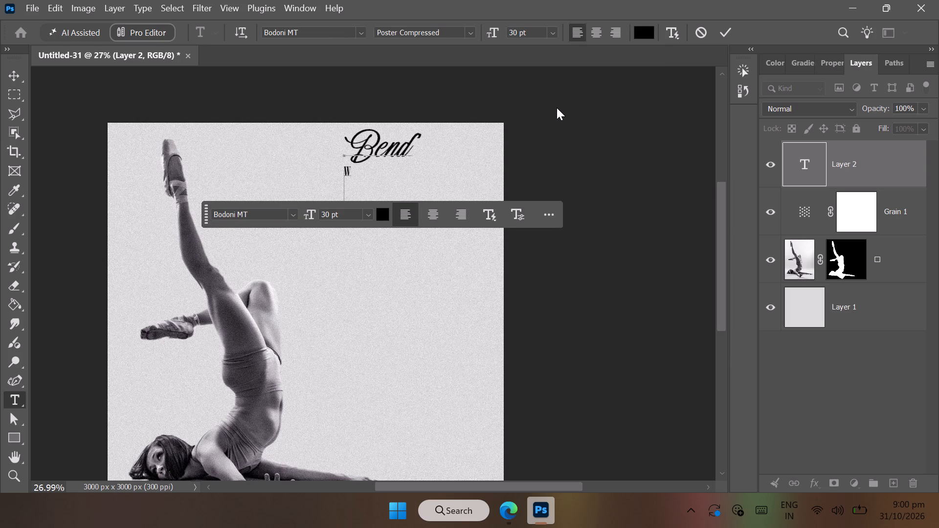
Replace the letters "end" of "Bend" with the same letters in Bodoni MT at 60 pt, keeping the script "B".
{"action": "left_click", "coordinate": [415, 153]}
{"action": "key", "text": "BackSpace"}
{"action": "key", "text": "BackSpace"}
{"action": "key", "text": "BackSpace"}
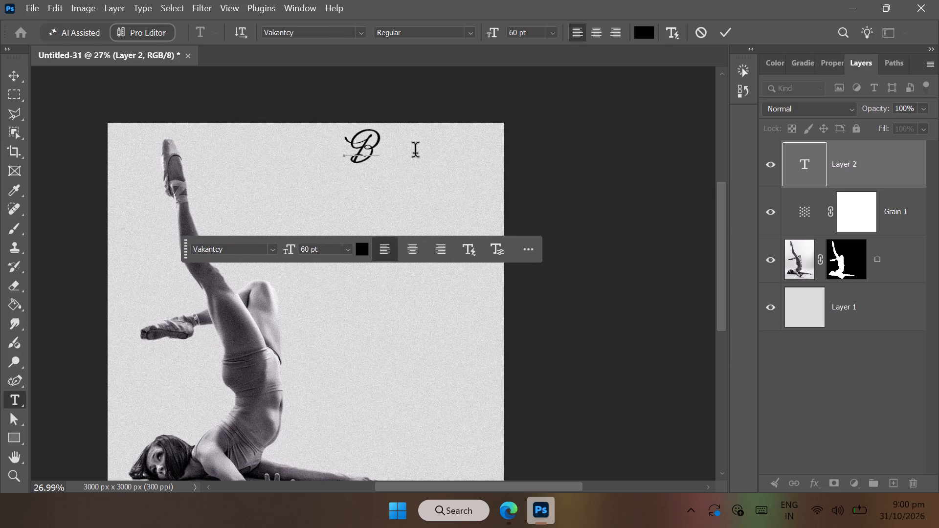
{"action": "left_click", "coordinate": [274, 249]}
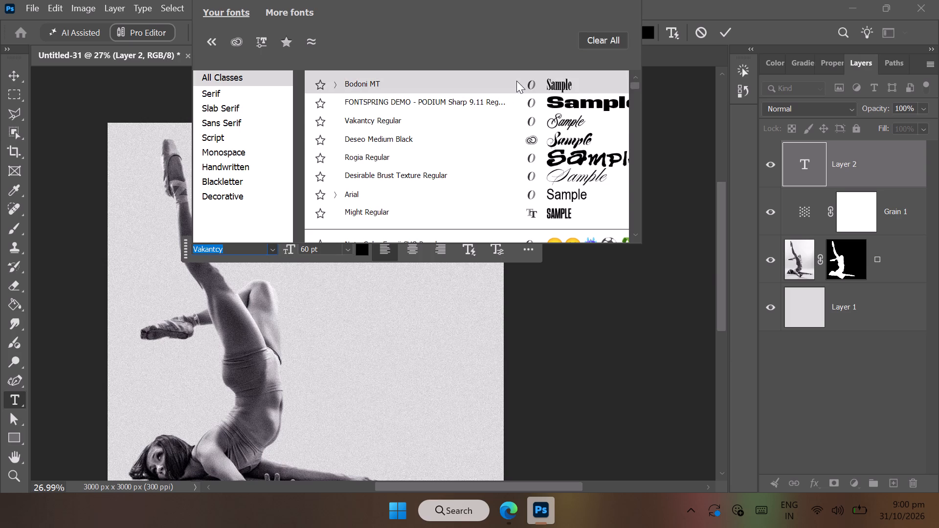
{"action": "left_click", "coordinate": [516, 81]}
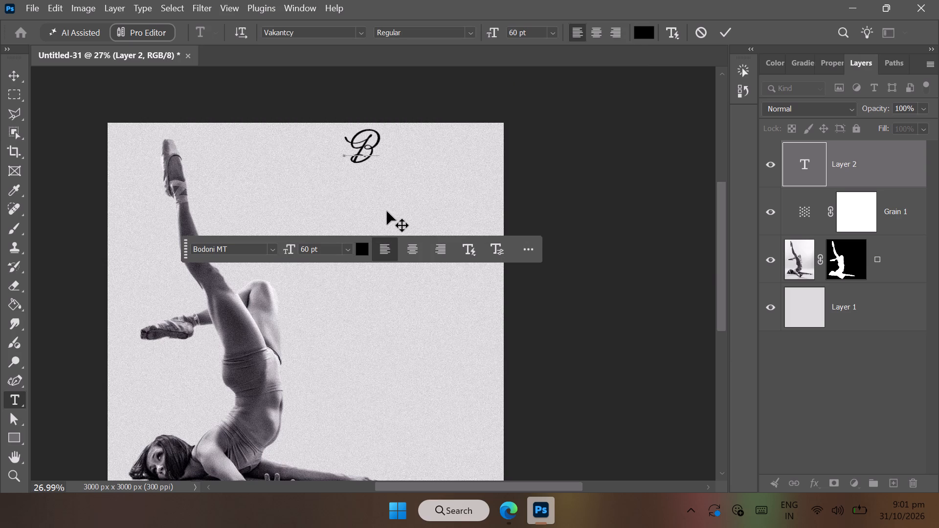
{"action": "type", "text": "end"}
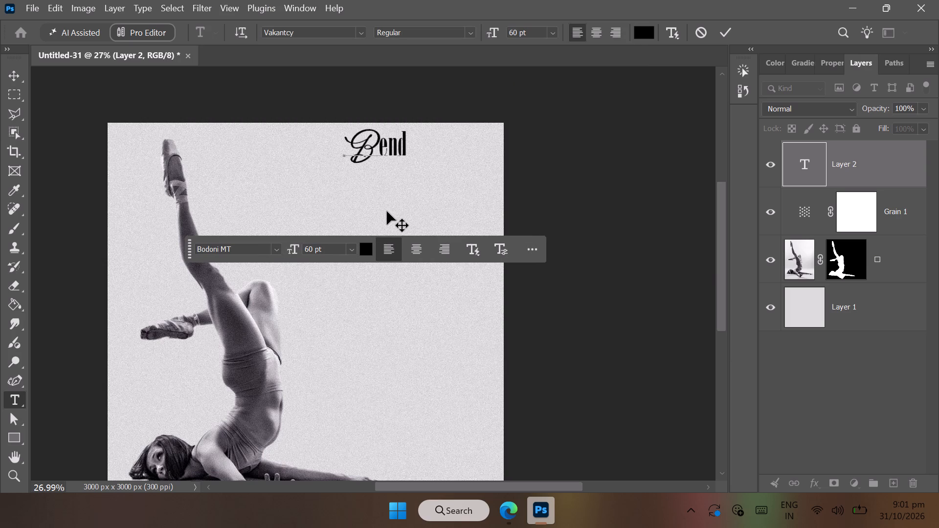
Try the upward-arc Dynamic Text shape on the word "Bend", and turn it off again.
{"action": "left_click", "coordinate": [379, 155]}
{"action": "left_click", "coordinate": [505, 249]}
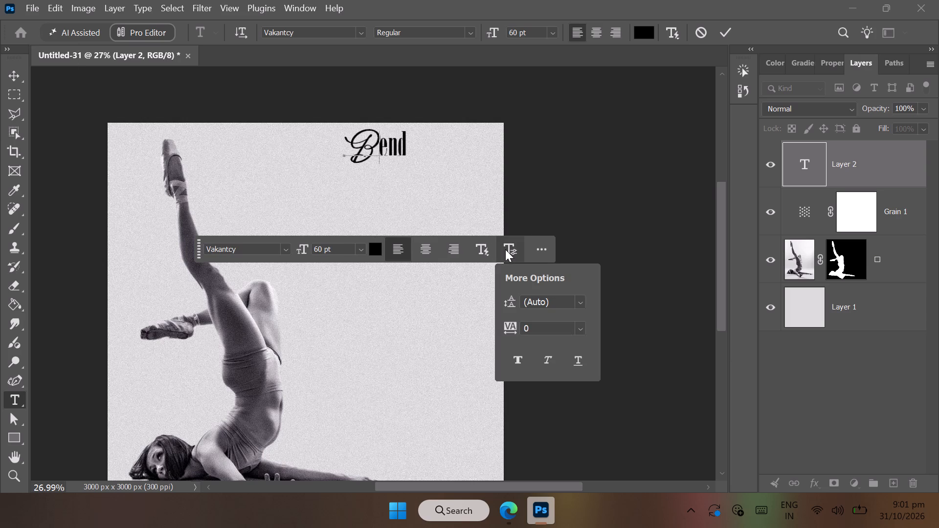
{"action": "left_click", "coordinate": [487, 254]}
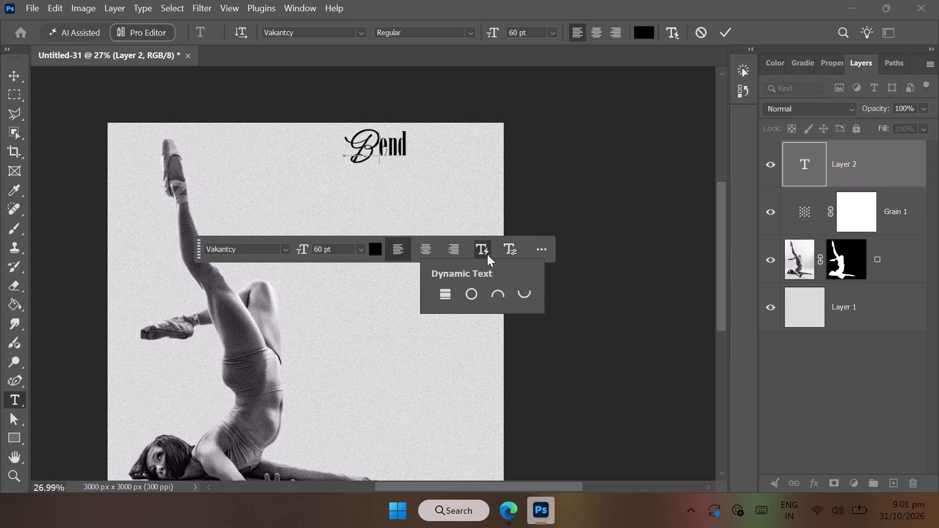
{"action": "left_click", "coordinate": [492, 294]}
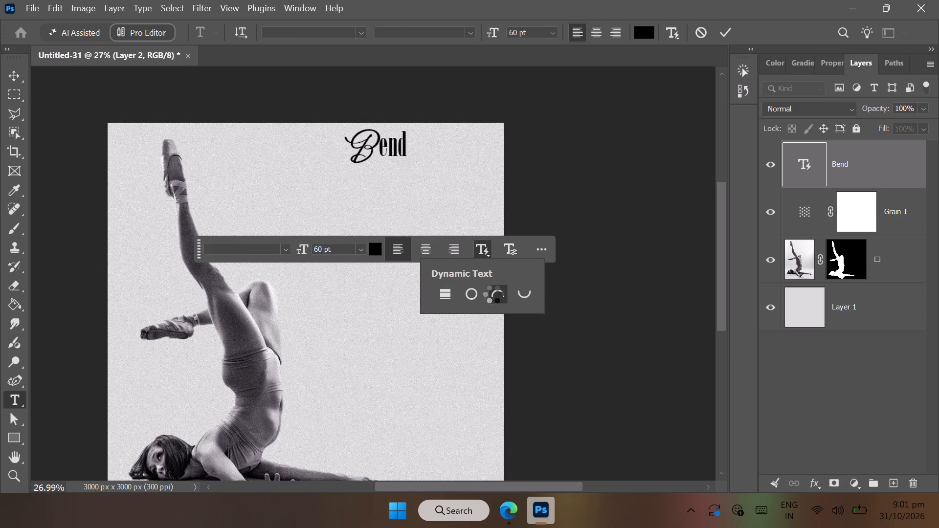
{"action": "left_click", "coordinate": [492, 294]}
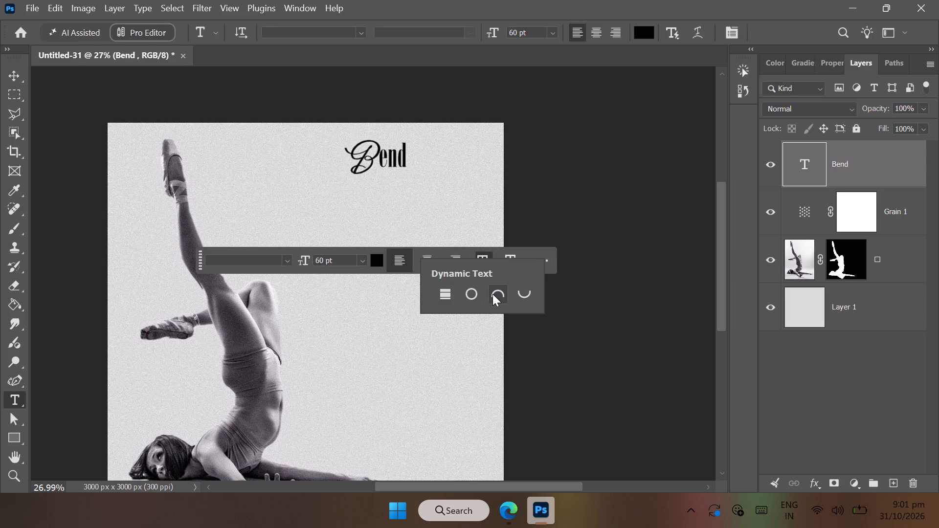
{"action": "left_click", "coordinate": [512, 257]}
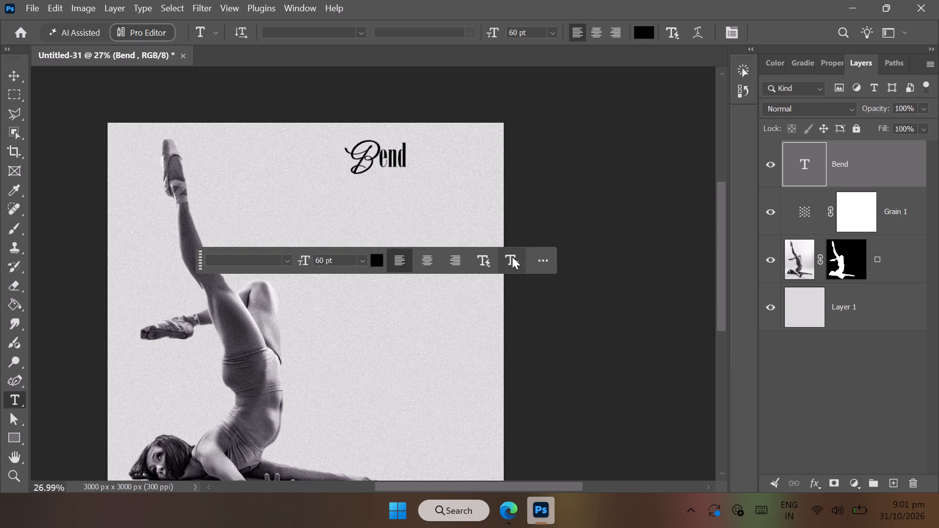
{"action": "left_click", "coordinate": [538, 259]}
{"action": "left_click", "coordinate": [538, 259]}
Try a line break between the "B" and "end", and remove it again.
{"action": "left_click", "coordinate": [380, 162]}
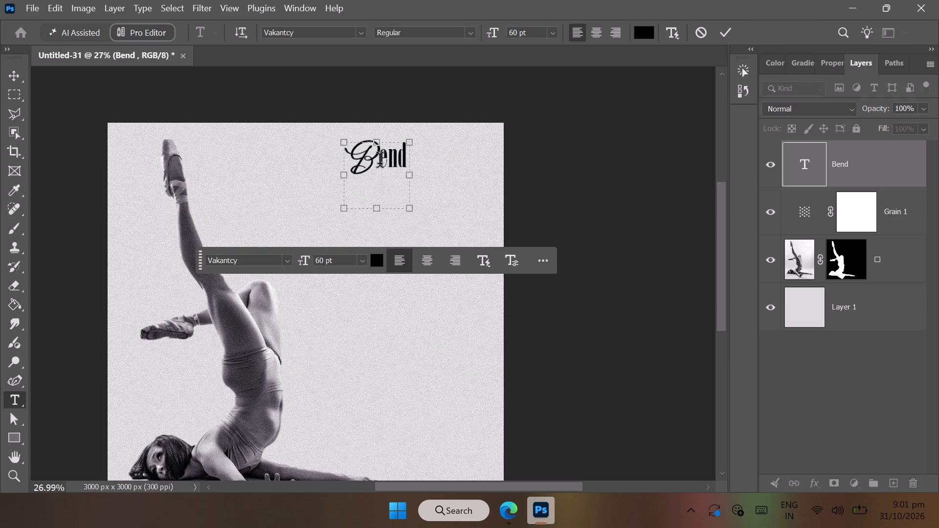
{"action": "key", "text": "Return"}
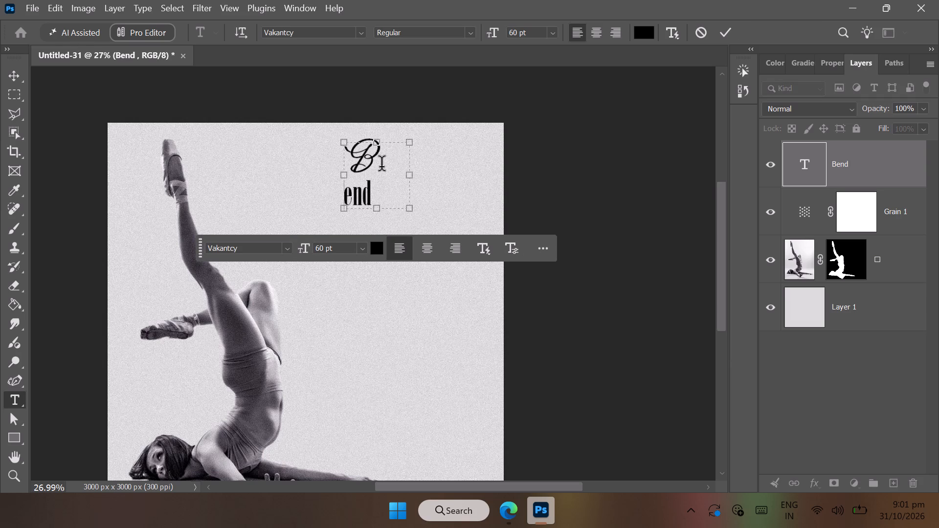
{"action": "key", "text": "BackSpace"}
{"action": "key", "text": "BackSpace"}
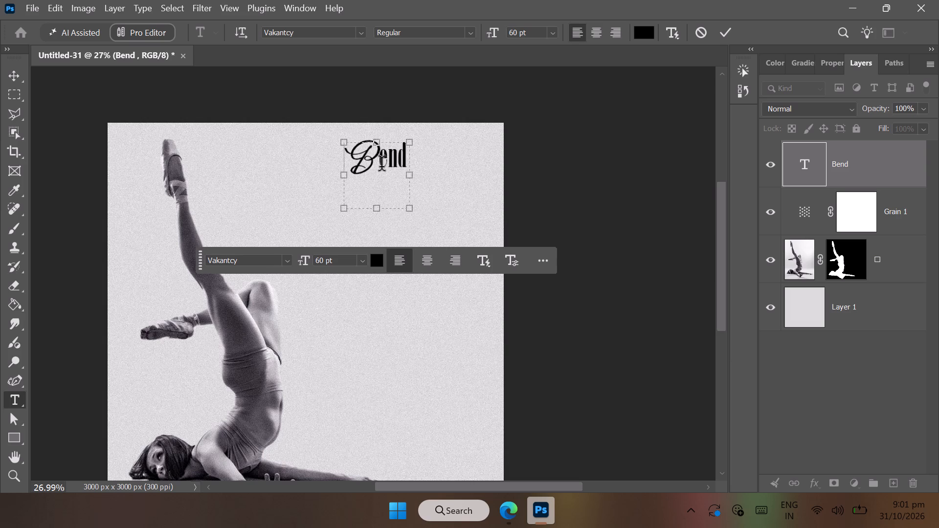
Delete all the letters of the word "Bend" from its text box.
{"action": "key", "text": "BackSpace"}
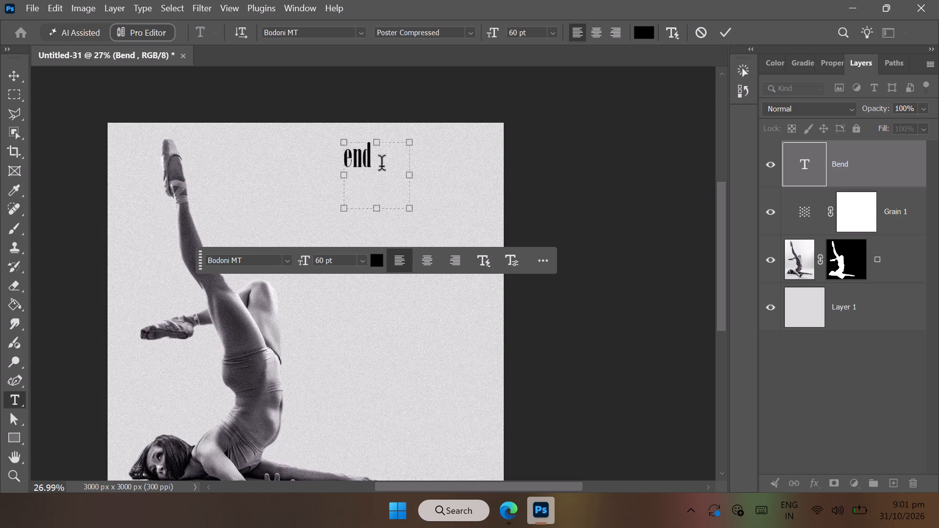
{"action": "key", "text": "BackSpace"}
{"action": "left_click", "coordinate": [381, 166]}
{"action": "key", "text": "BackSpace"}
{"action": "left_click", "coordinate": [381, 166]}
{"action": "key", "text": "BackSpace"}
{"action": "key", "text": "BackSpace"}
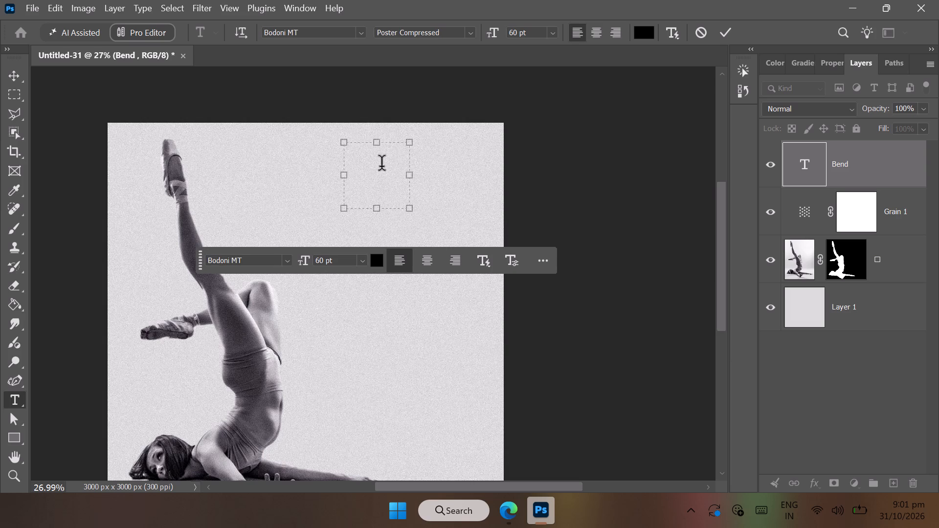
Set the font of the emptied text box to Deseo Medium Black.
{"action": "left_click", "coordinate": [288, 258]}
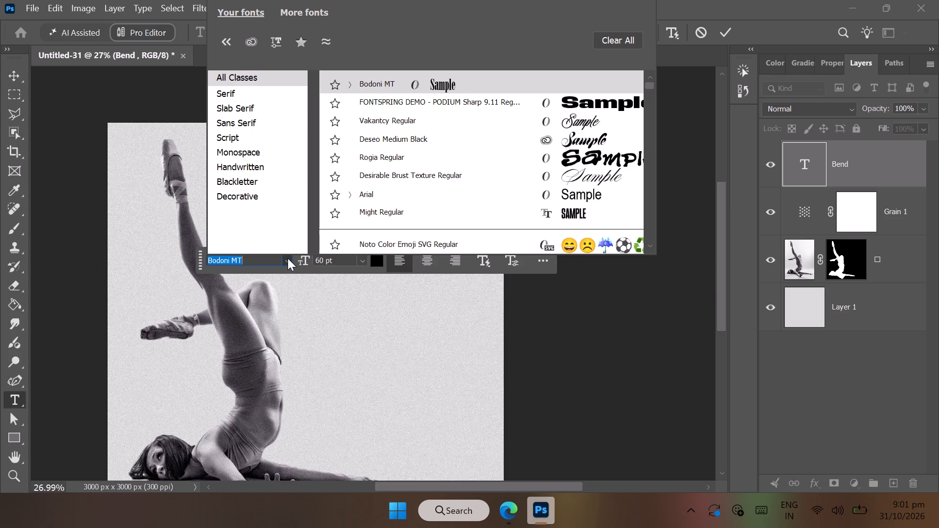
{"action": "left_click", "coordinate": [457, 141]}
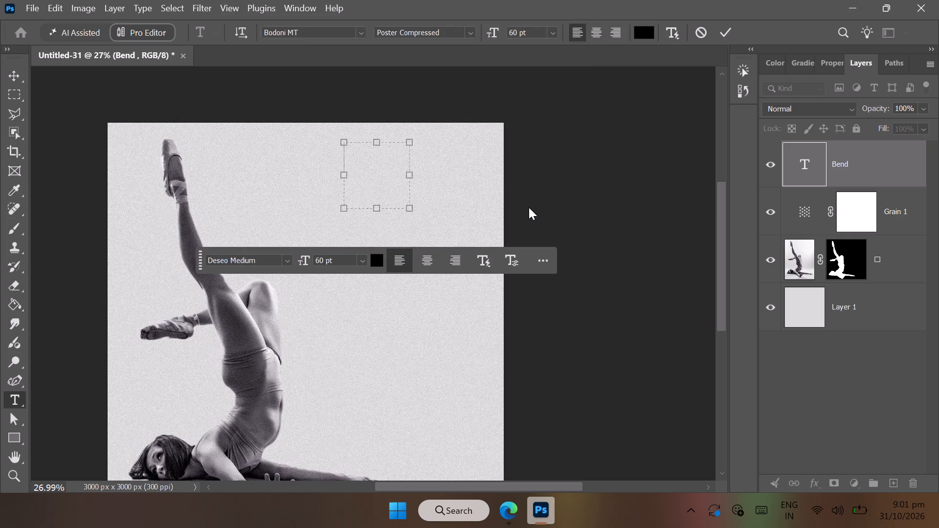
Delete the emptied text layer above the Grain 1 layer.
{"action": "left_click", "coordinate": [838, 165]}
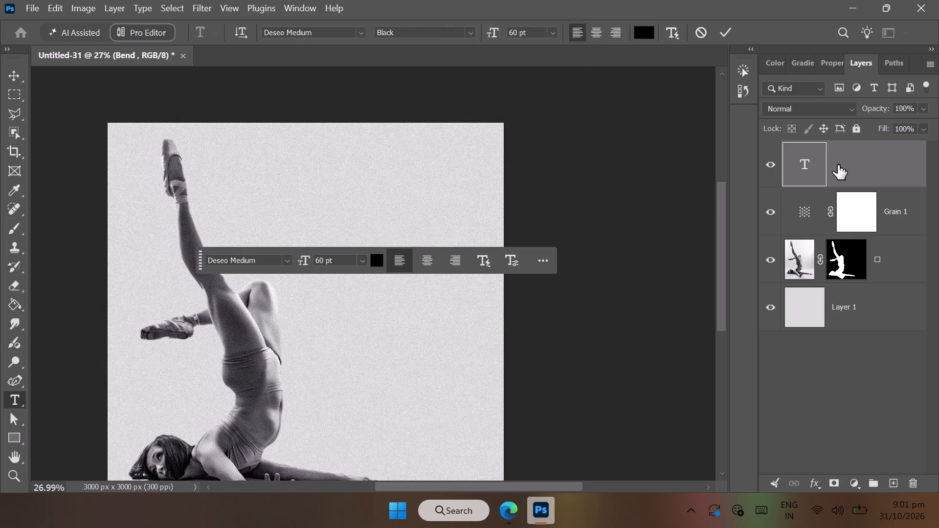
{"action": "left_click", "coordinate": [838, 165]}
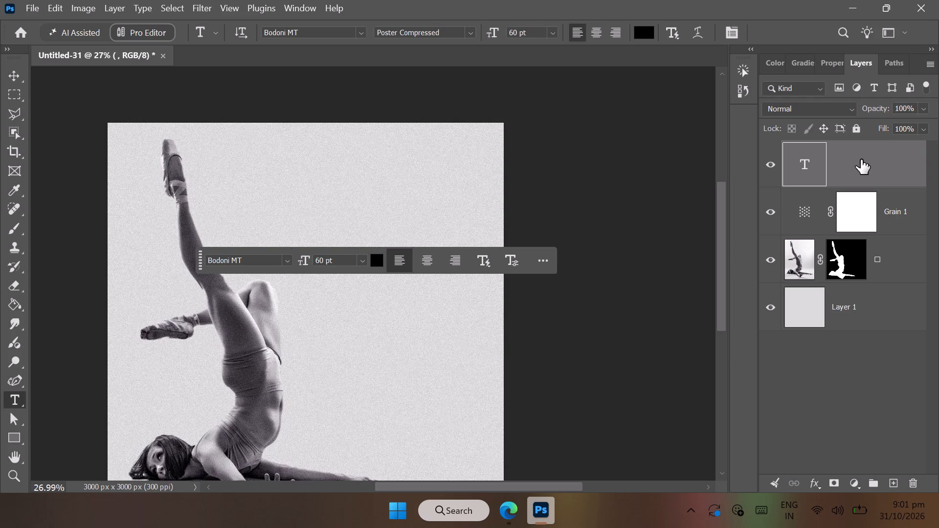
{"action": "key", "text": "Delete"}
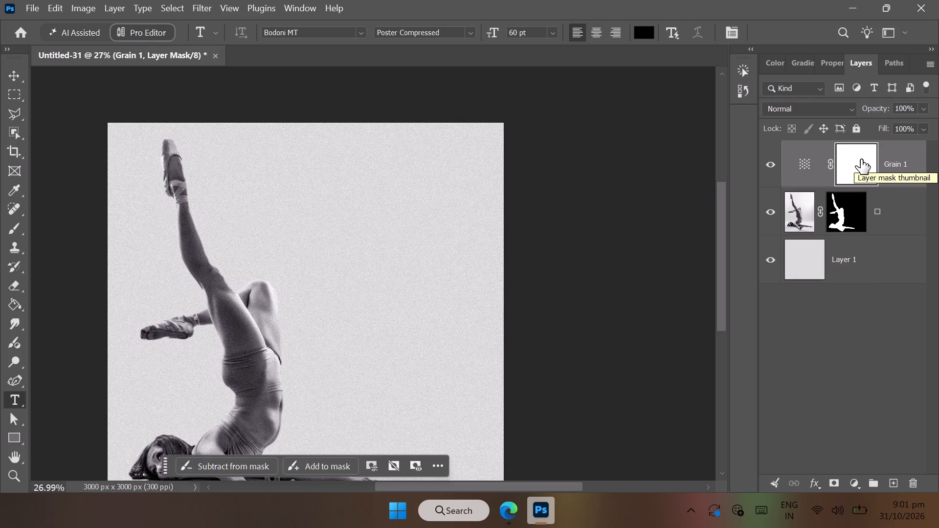
Start a new text beside the dancer's raised leg with a capital "B" in black Deseo Medium Black at 60 pt.
{"action": "left_click", "coordinate": [354, 230]}
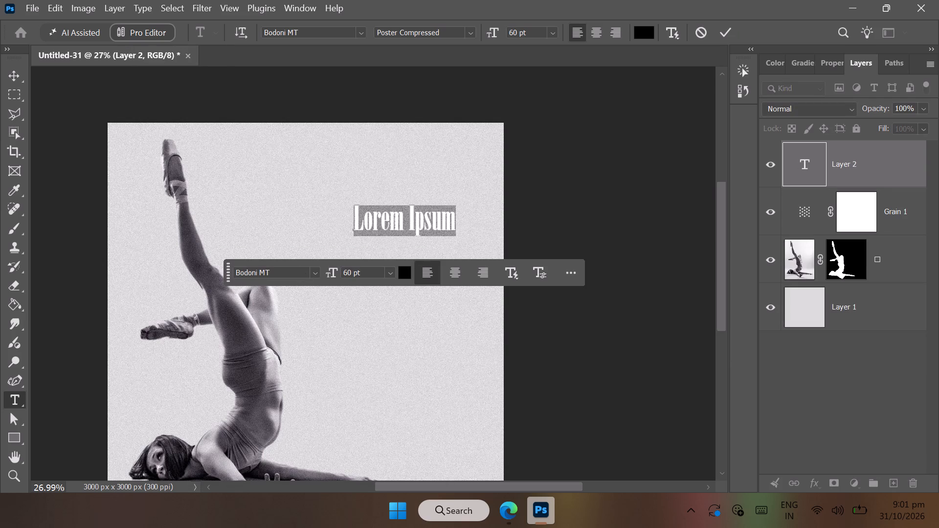
{"action": "left_click", "coordinate": [316, 270]}
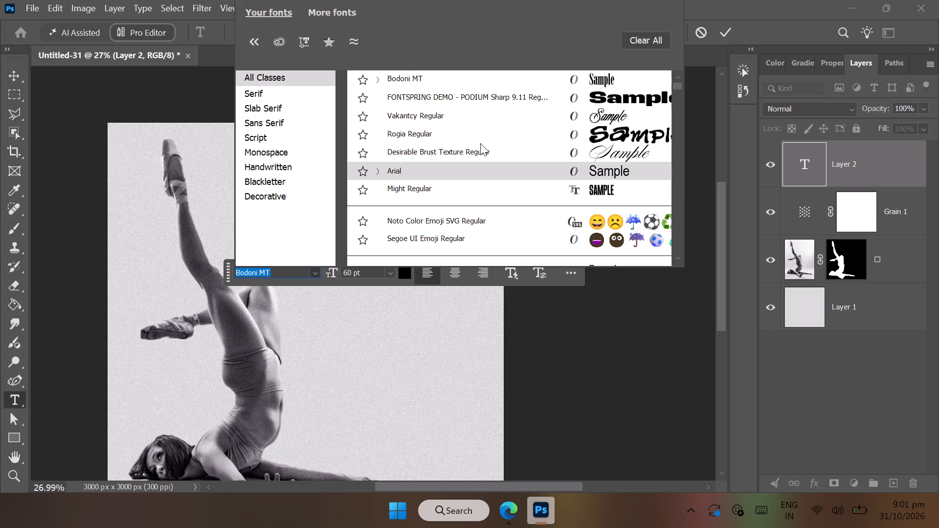
{"action": "scroll", "coordinate": [497, 173], "scroll_direction": "up", "scroll_amount": 1}
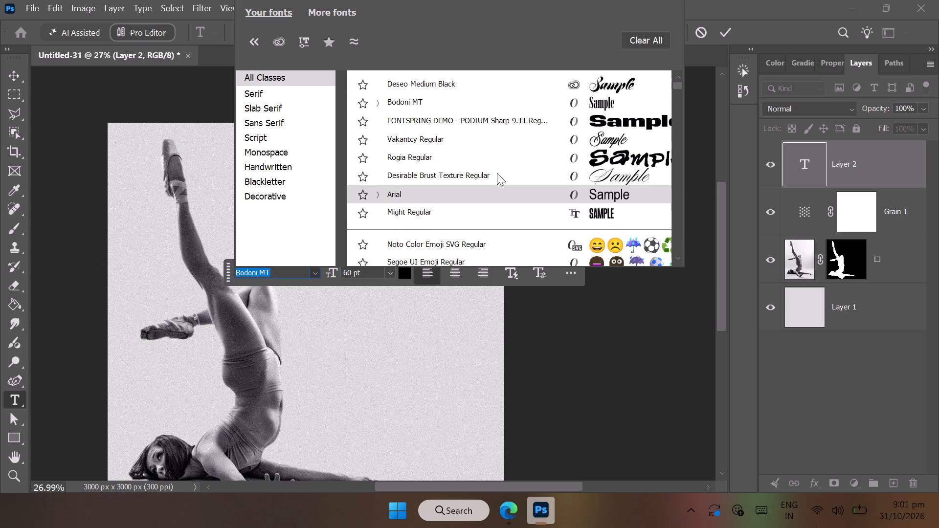
{"action": "scroll", "coordinate": [497, 173], "scroll_direction": "up", "scroll_amount": 1}
{"action": "left_click", "coordinate": [497, 88]}
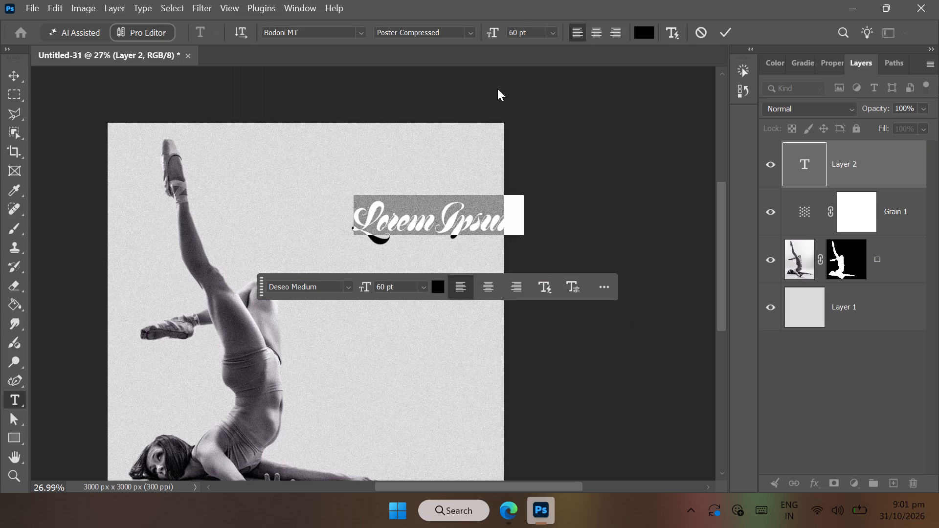
{"action": "key", "text": "b"}
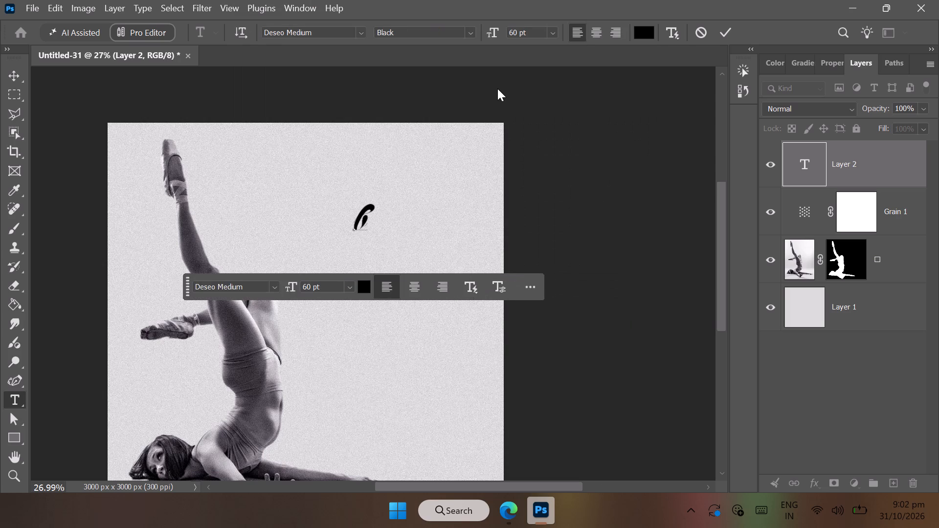
{"action": "key", "text": "BackSpace"}
{"action": "key", "text": "shift+b"}
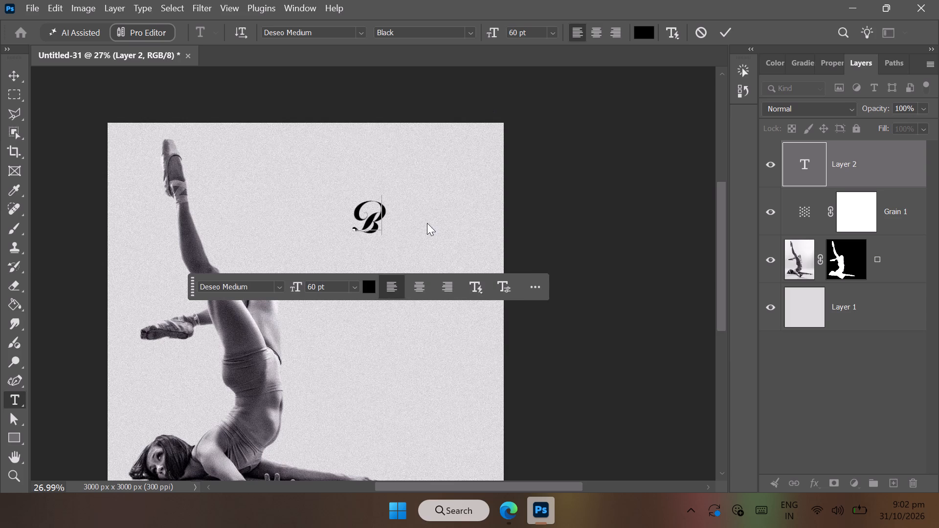
Complete the word "Bend" by adding "end" in Bodoni MT at 60 pt after the "B".
{"action": "left_click", "coordinate": [355, 287]}
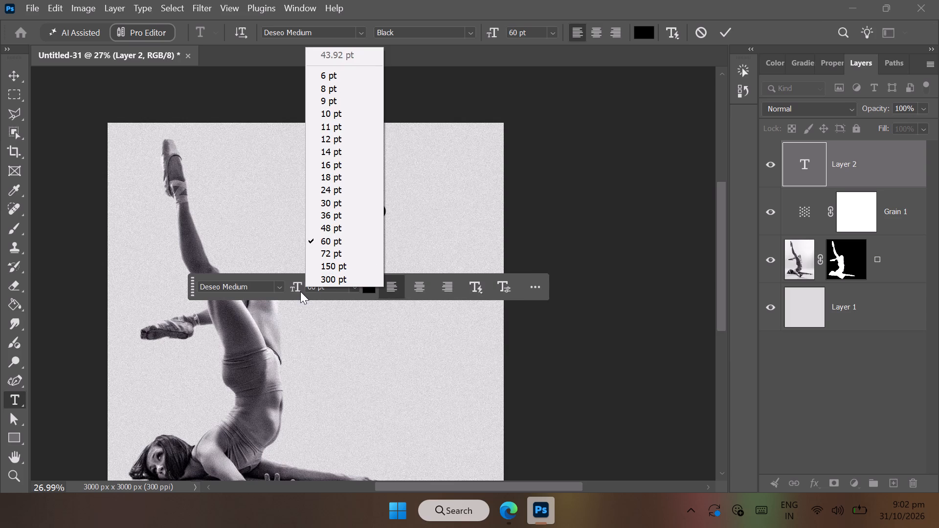
{"action": "left_click", "coordinate": [281, 287]}
{"action": "left_click", "coordinate": [277, 284]}
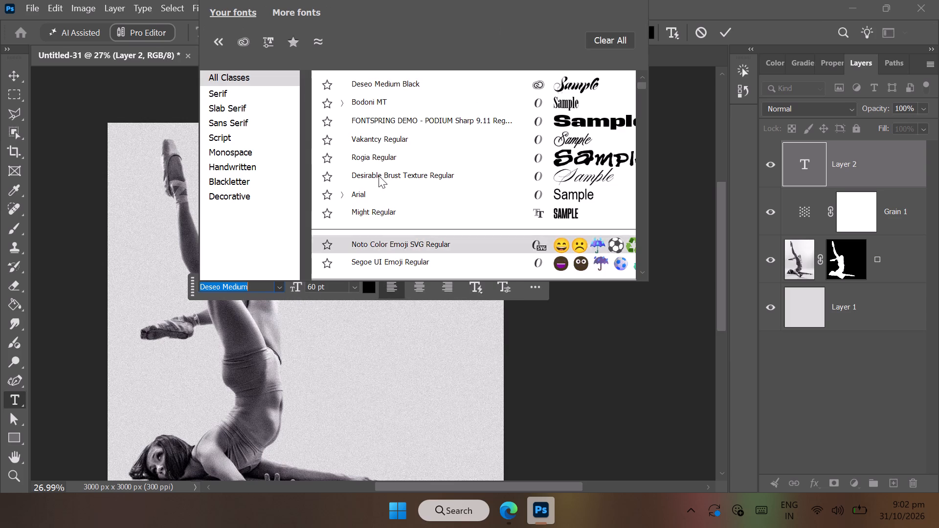
{"action": "left_click", "coordinate": [457, 109]}
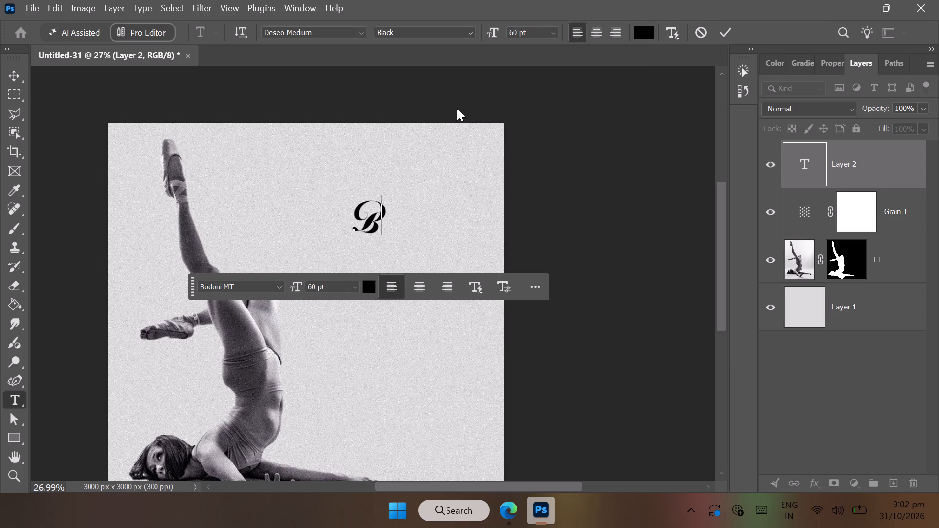
{"action": "type", "text": "end"}
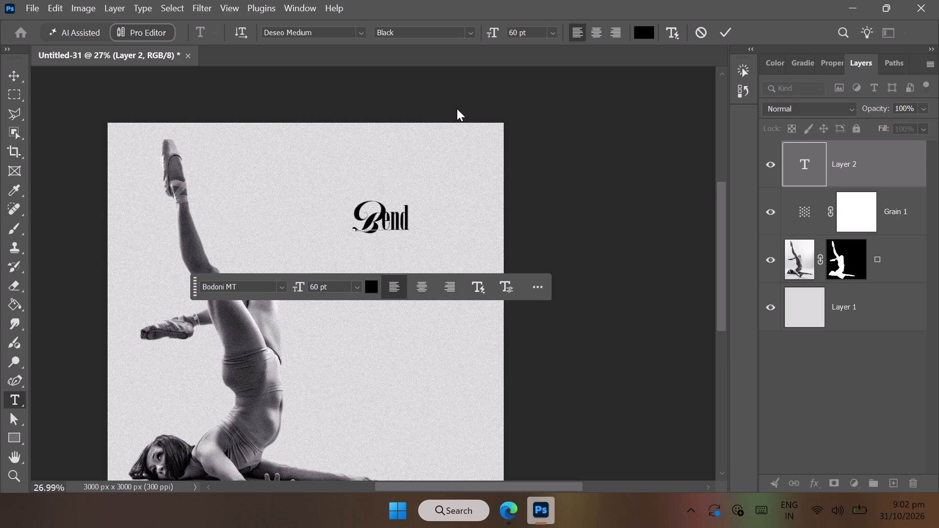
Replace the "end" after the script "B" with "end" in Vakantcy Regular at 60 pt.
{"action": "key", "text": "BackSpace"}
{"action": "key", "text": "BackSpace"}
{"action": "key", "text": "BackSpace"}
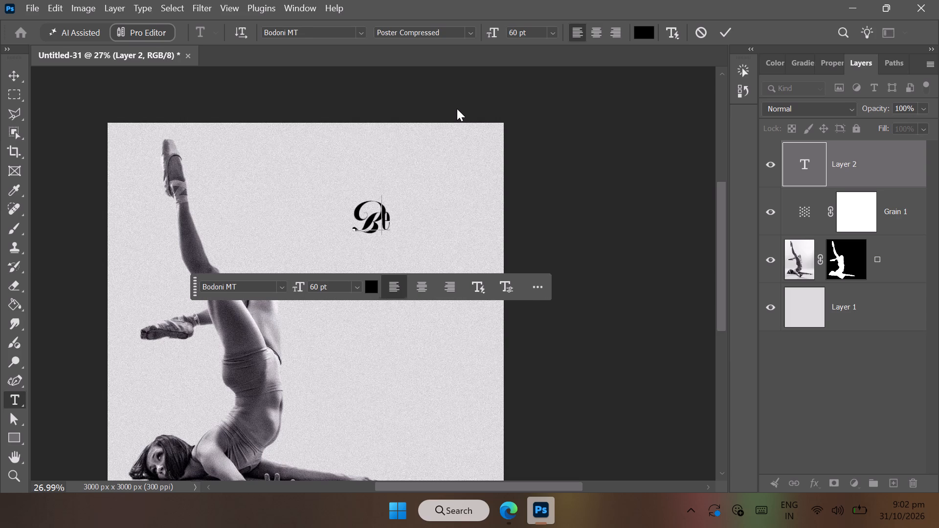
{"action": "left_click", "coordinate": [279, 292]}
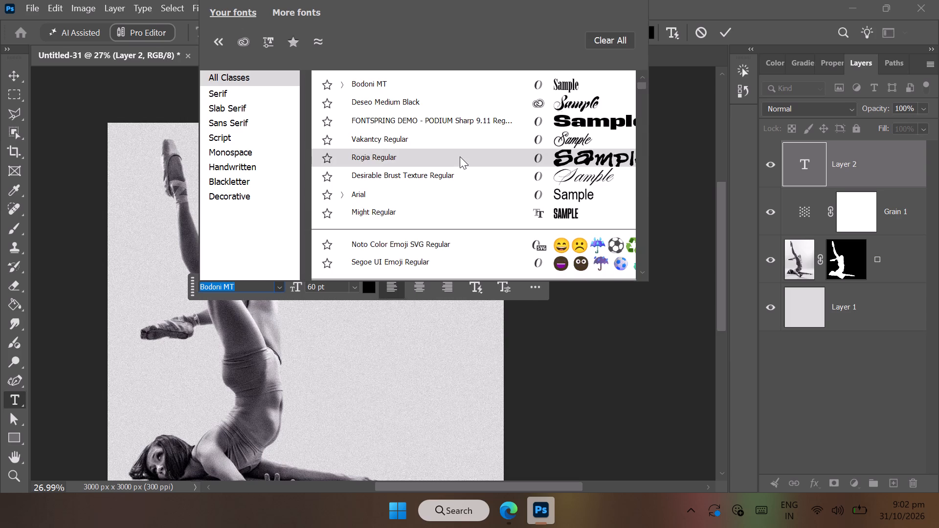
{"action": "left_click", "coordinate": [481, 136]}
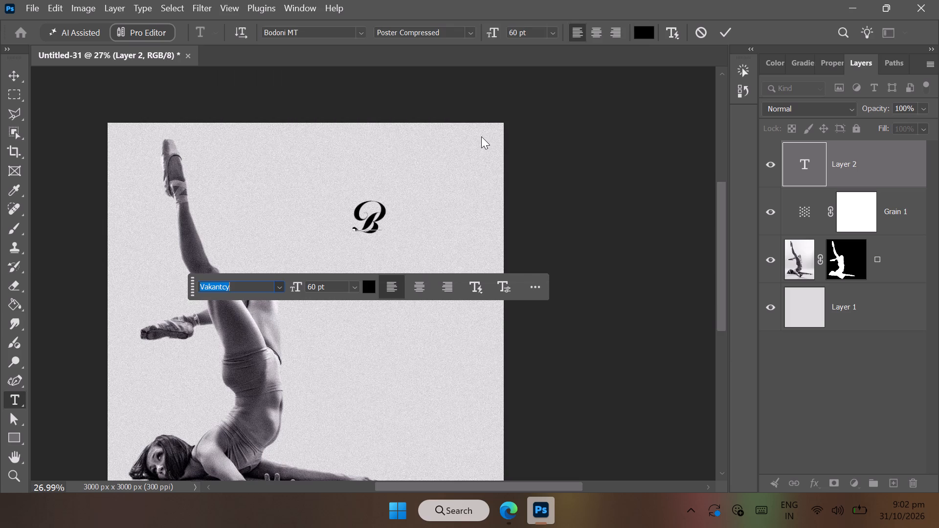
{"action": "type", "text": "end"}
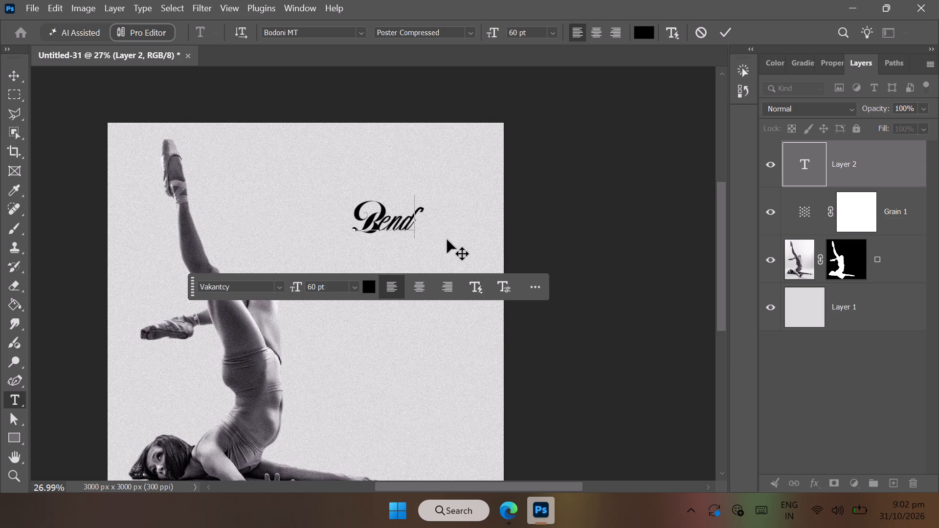
Clear the whole word and re-enter "Bend" in black ChopinScript Medium at 60 pt.
{"action": "scroll", "coordinate": [441, 249], "scroll_direction": "down", "scroll_amount": 1}
{"action": "scroll", "coordinate": [441, 249], "scroll_direction": "up", "scroll_amount": 1}
{"action": "scroll", "coordinate": [441, 249], "scroll_direction": "down", "scroll_amount": 1}
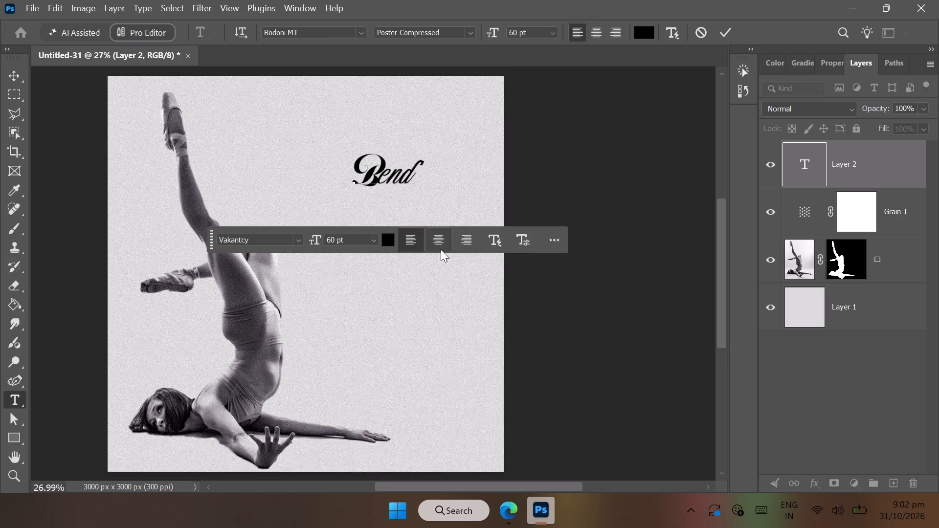
{"action": "scroll", "coordinate": [441, 249], "scroll_direction": "down", "scroll_amount": 1}
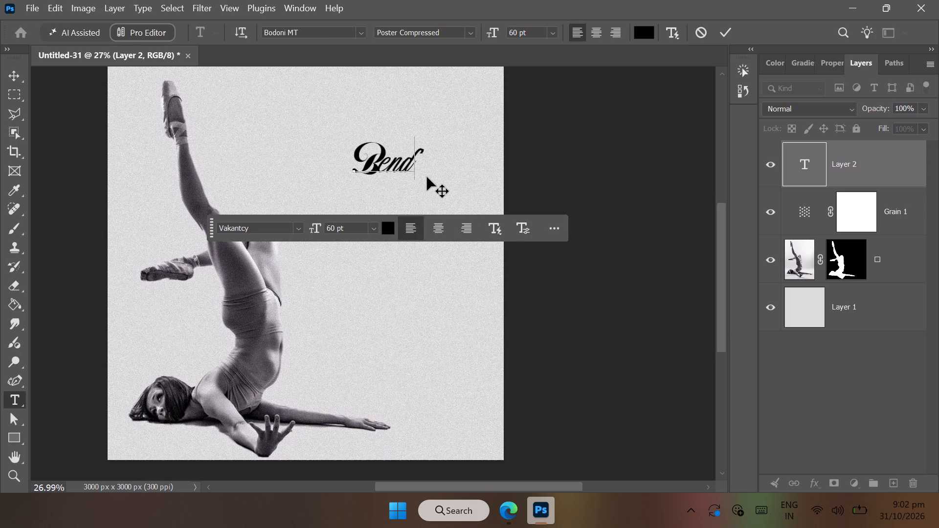
{"action": "key", "text": "BackSpace"}
{"action": "key", "text": "BackSpace"}
{"action": "key", "text": "BackSpace"}
{"action": "key", "text": "BackSpace"}
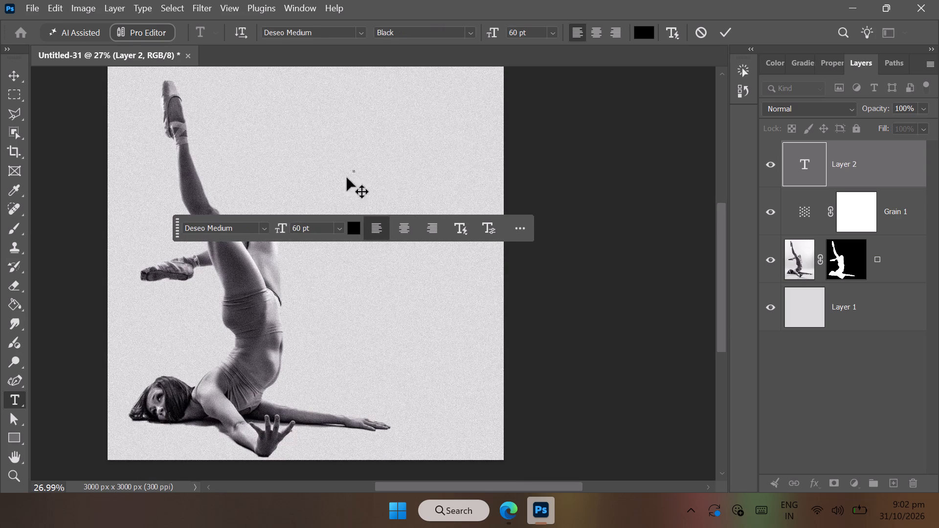
{"action": "left_click", "coordinate": [263, 229]}
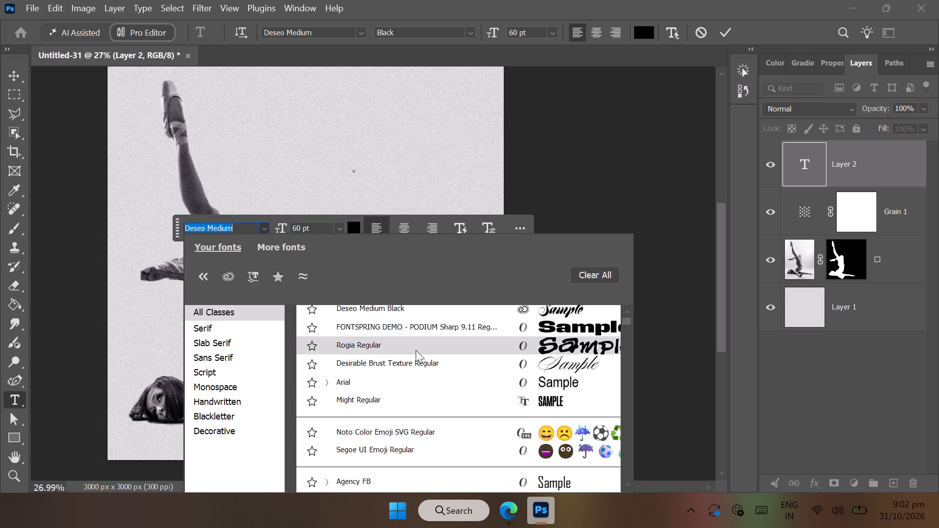
{"action": "scroll", "coordinate": [407, 374], "scroll_direction": "down", "scroll_amount": 1}
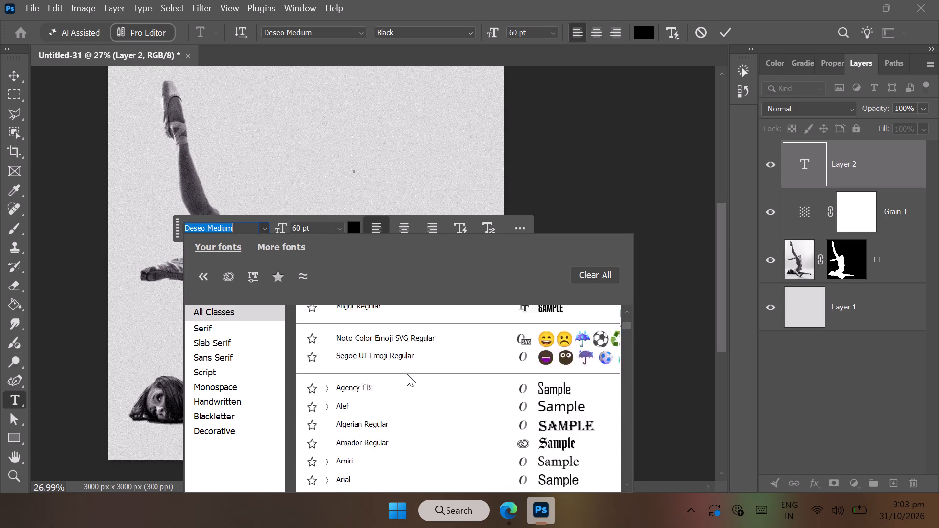
{"action": "scroll", "coordinate": [407, 374], "scroll_direction": "down", "scroll_amount": 5}
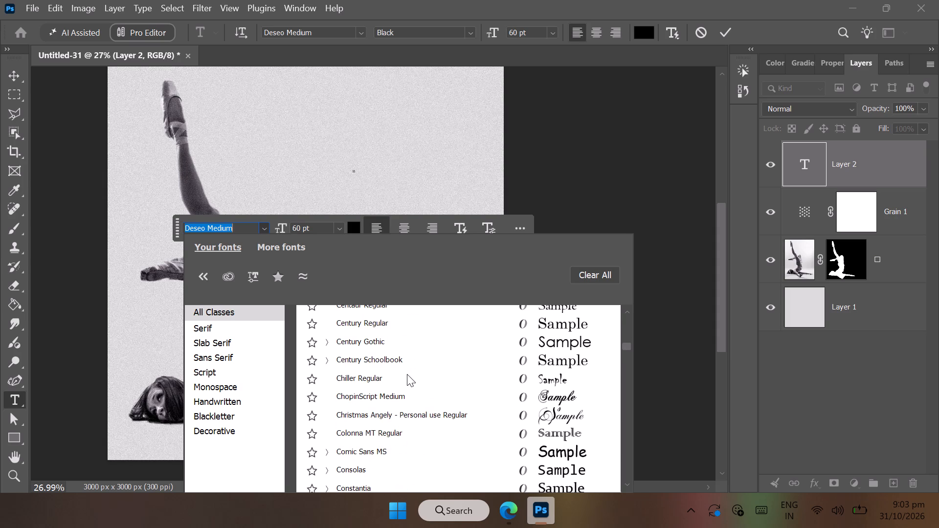
{"action": "scroll", "coordinate": [407, 374], "scroll_direction": "down", "scroll_amount": 1}
{"action": "left_click", "coordinate": [406, 401]}
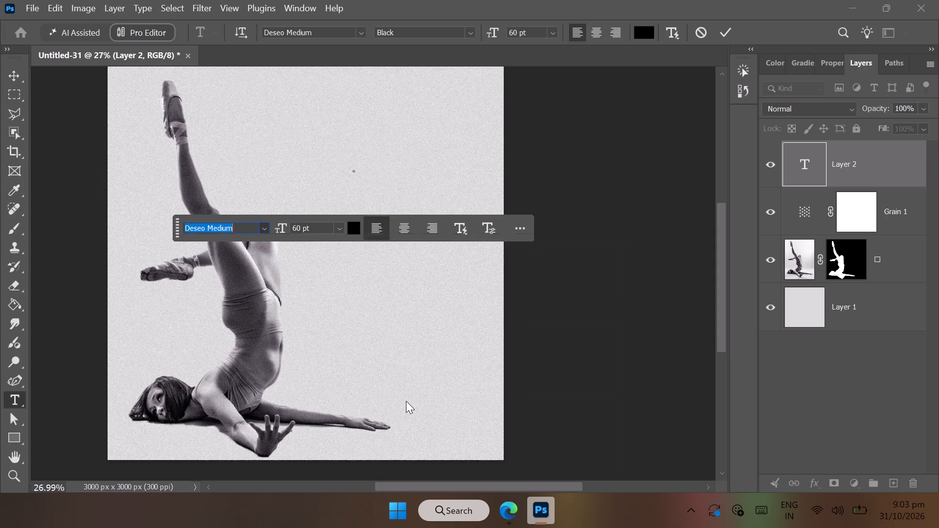
{"action": "key", "text": "shift+b"}
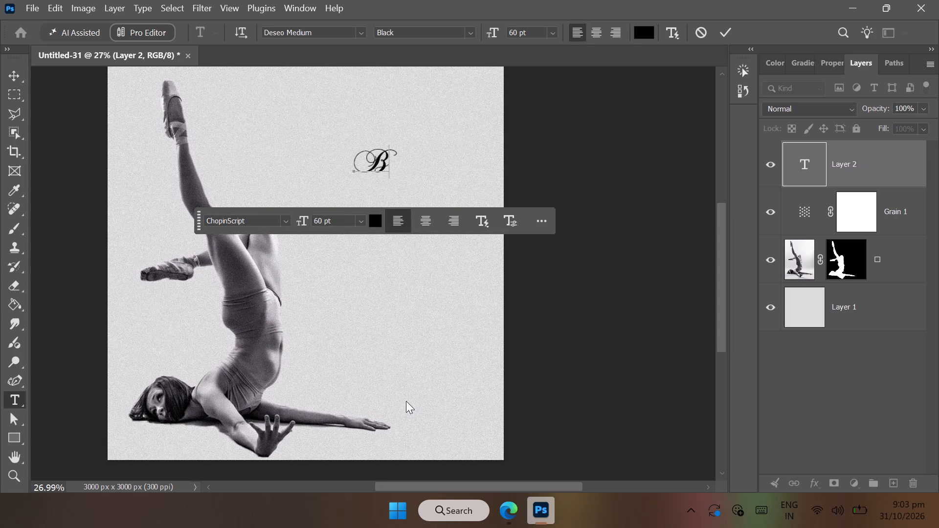
{"action": "type", "text": "end"}
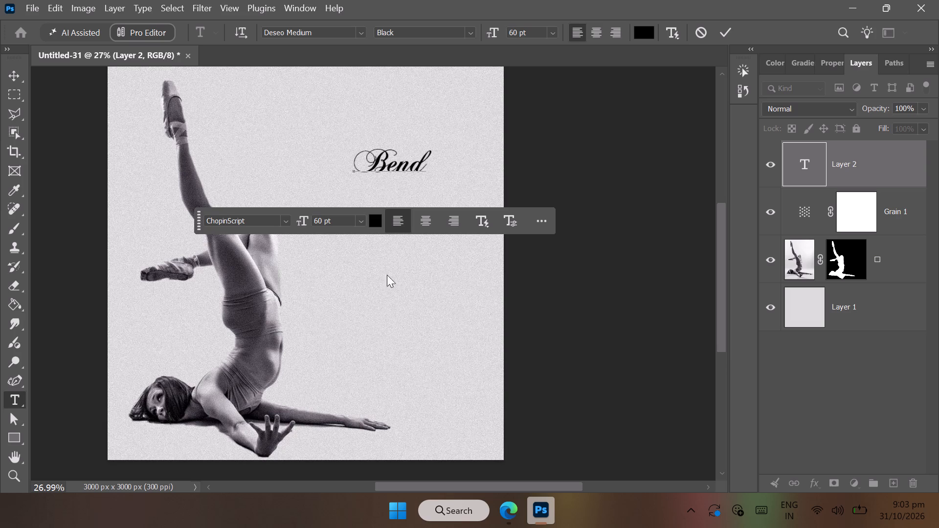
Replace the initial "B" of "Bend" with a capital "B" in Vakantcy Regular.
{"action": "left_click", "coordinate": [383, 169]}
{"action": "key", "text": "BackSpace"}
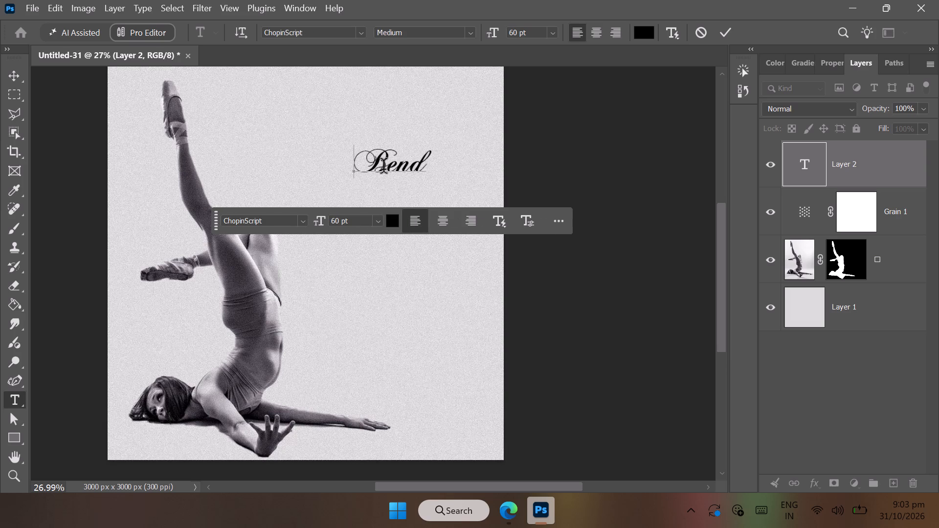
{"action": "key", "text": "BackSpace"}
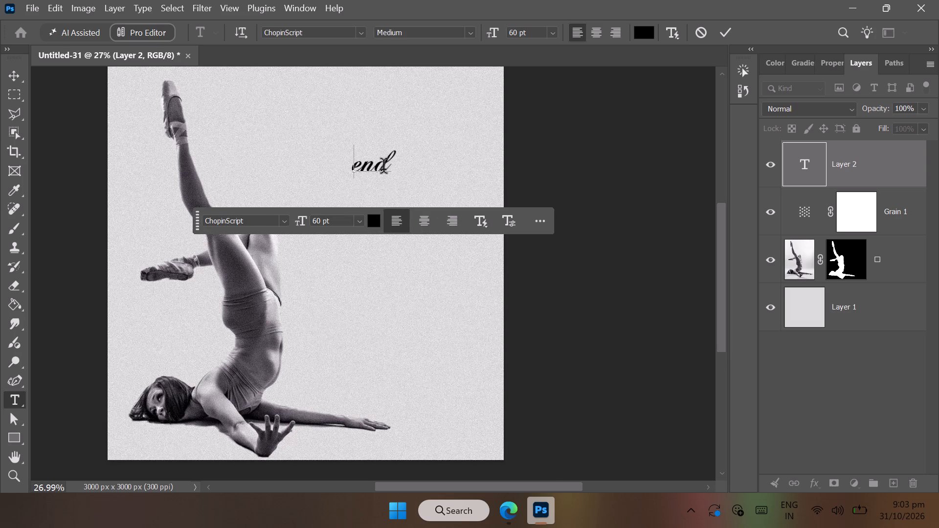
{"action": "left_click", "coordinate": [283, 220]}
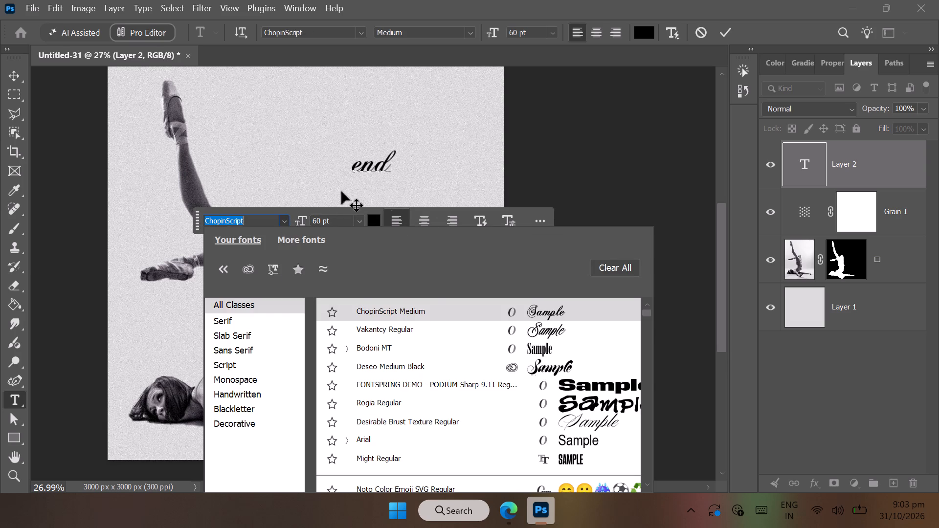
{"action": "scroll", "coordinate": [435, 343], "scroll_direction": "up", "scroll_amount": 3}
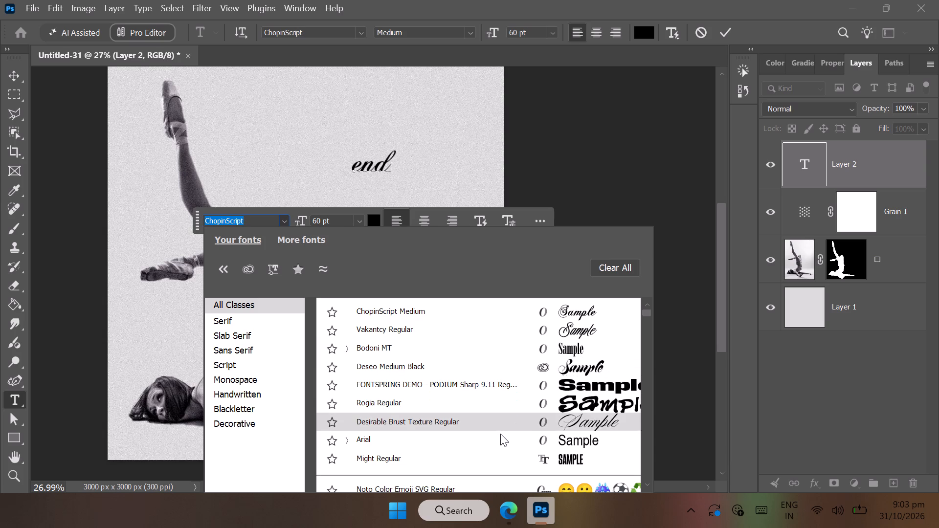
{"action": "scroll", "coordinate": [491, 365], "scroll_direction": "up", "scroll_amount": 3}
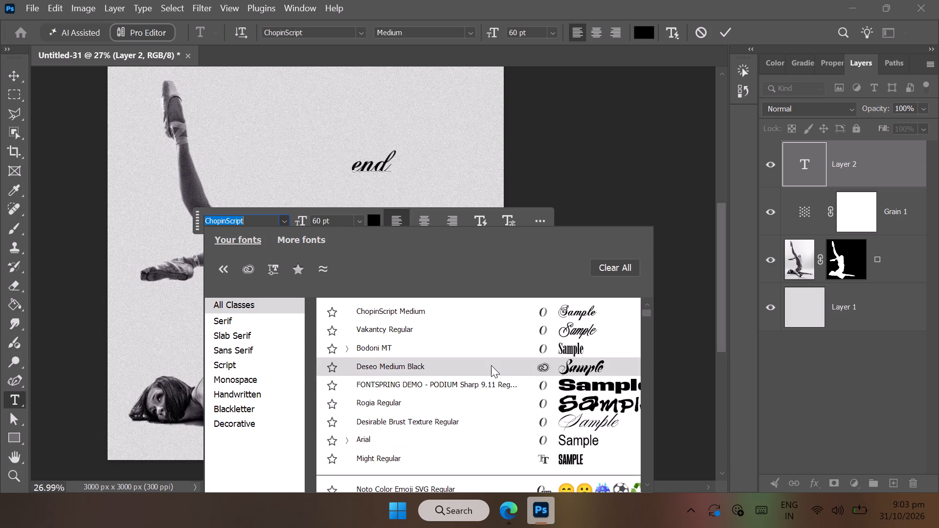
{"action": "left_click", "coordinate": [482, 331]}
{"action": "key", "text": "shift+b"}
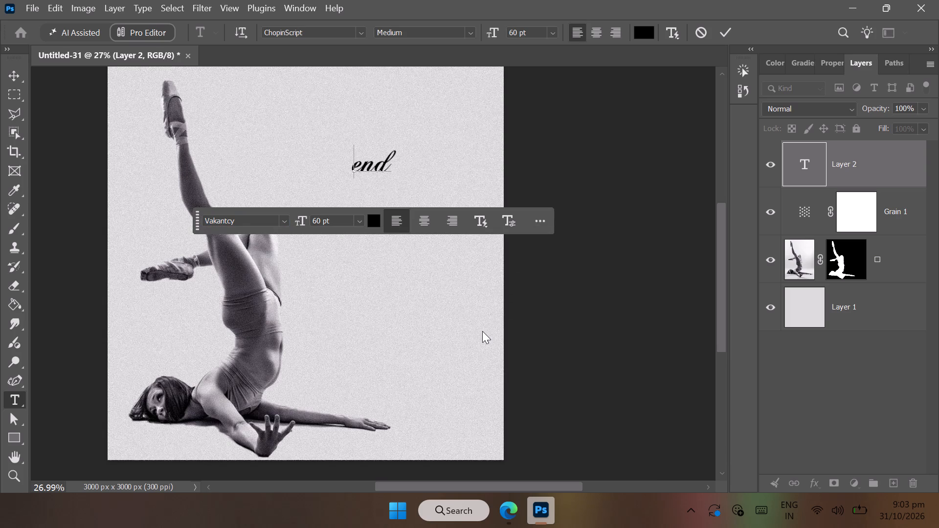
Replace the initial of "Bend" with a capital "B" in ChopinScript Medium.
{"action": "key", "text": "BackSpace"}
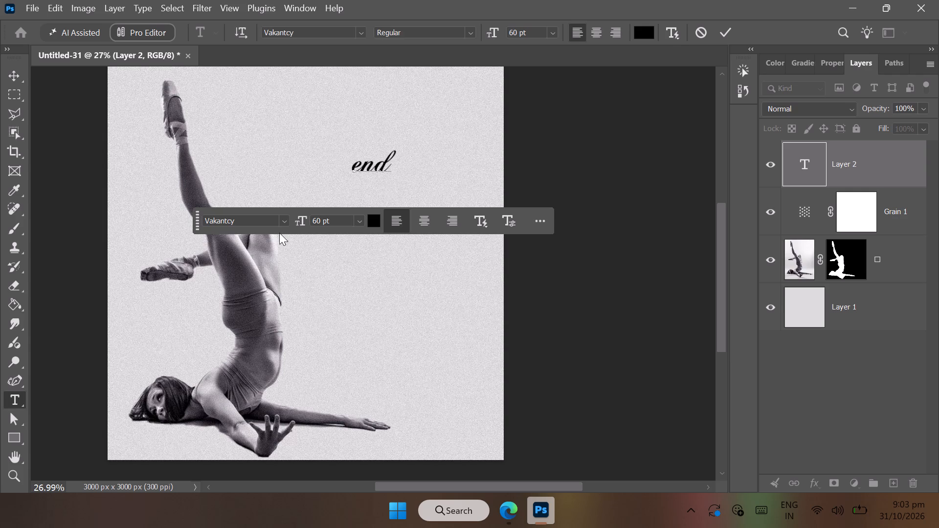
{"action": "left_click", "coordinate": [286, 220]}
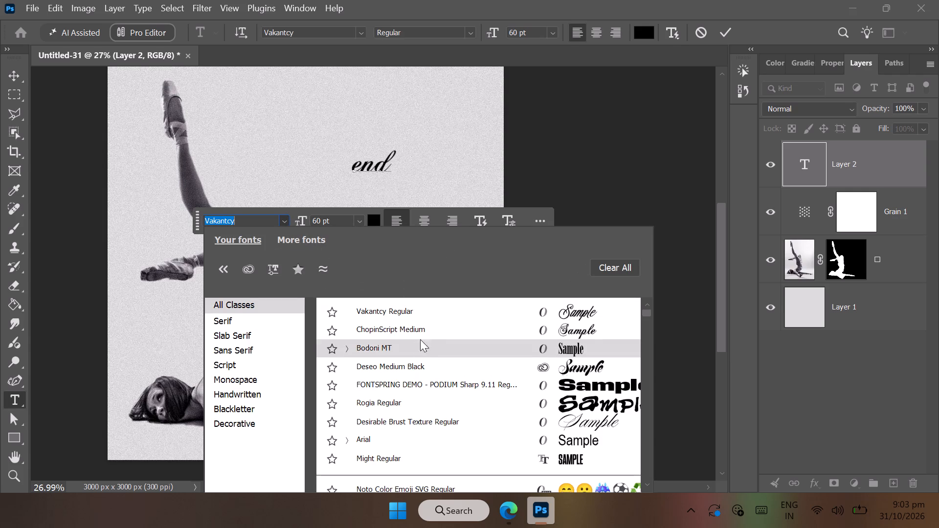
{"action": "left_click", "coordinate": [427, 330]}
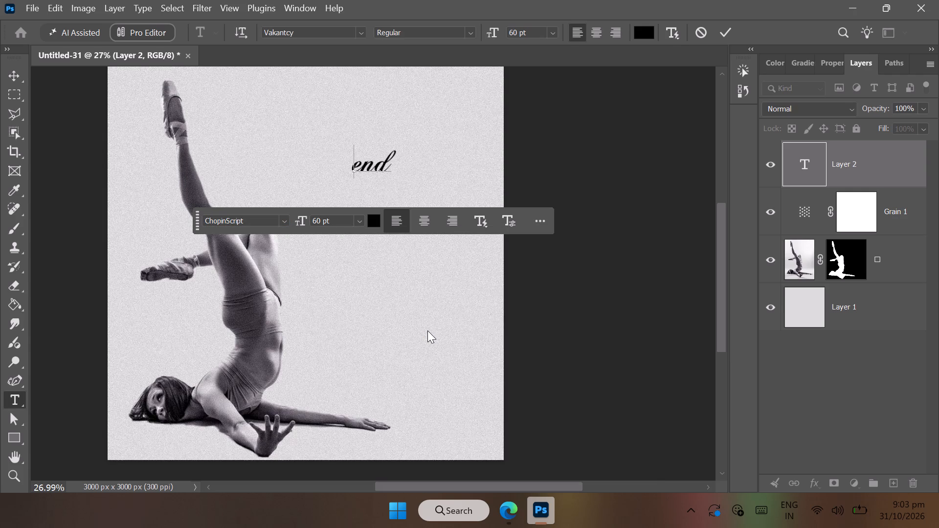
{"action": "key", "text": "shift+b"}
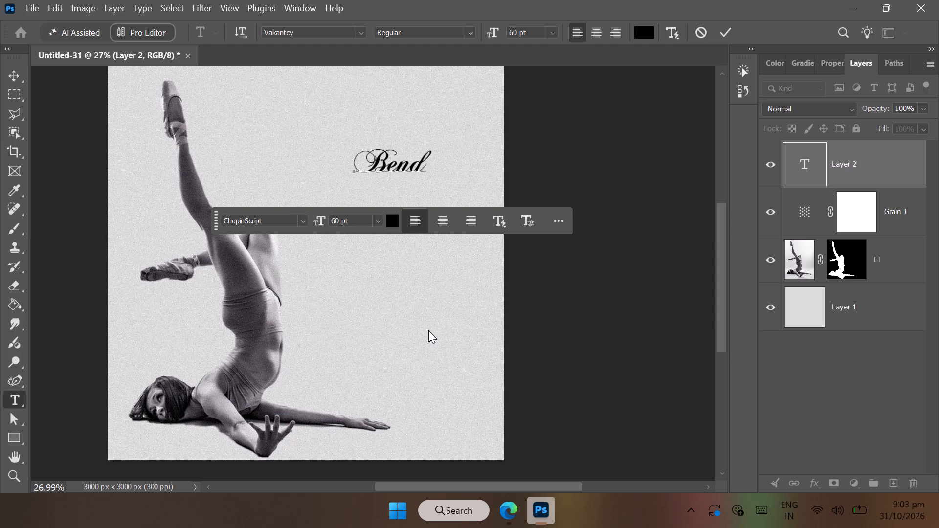
Set the size of the whole word "Bend" to 72 pt.
{"action": "left_click", "coordinate": [425, 166]}
{"action": "left_click_drag", "start_coordinate": [425, 166], "coordinate": [390, 167]}
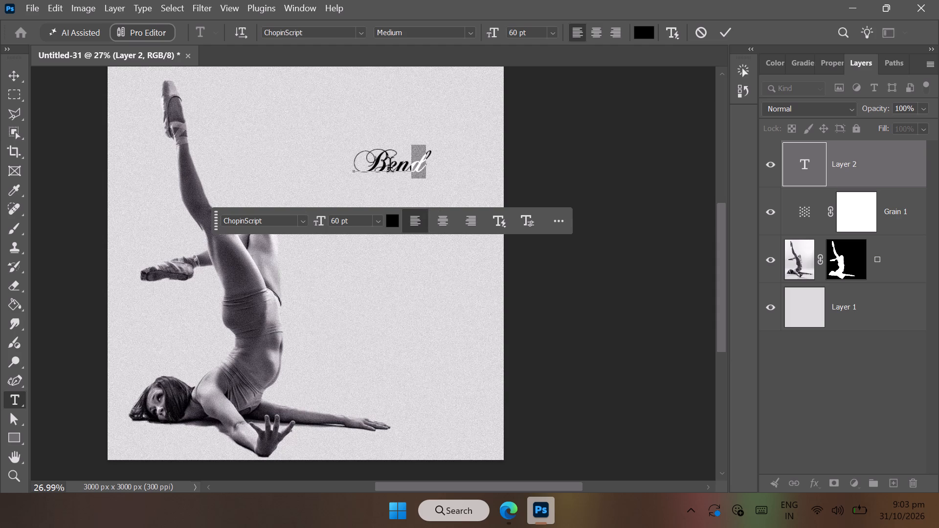
{"action": "left_click_drag", "start_coordinate": [390, 167], "coordinate": [364, 168]}
{"action": "left_click", "coordinate": [376, 219]}
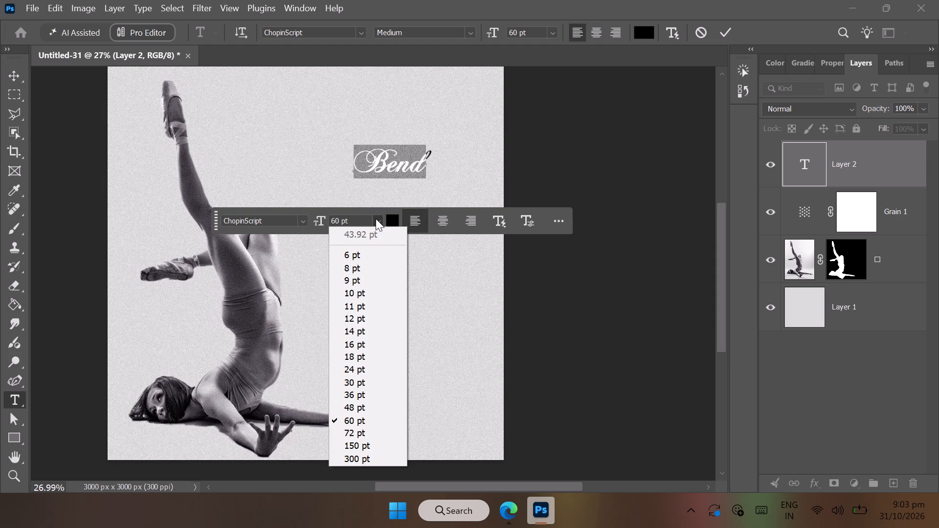
{"action": "left_click", "coordinate": [365, 427]}
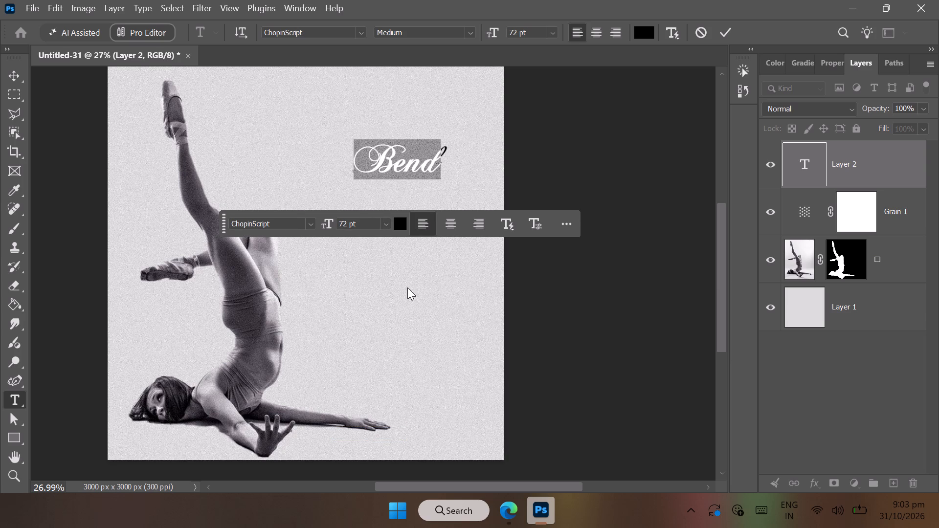
Add two lines below "Bend" in the same text, reading "when you" and "can".
{"action": "left_click", "coordinate": [442, 165]}
{"action": "key", "text": "Return"}
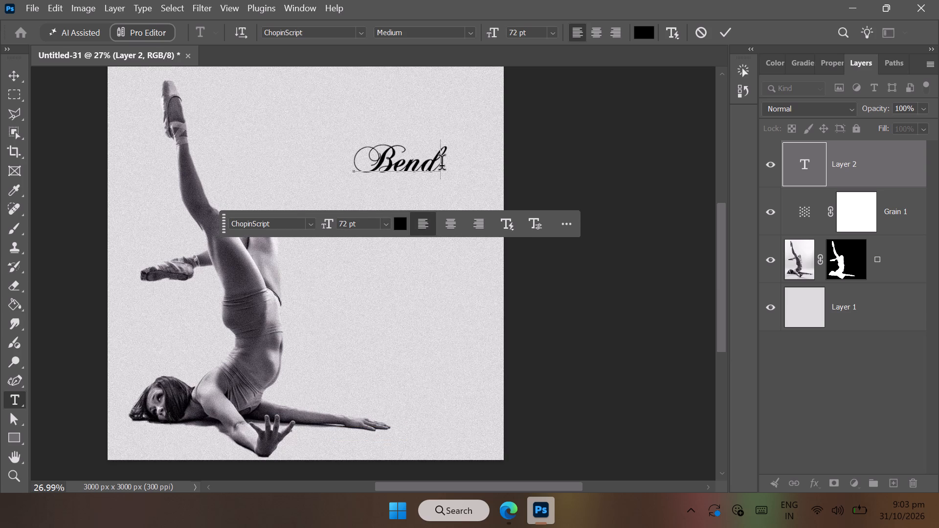
{"action": "type", "text": "when"}
{"action": "key", "text": "space"}
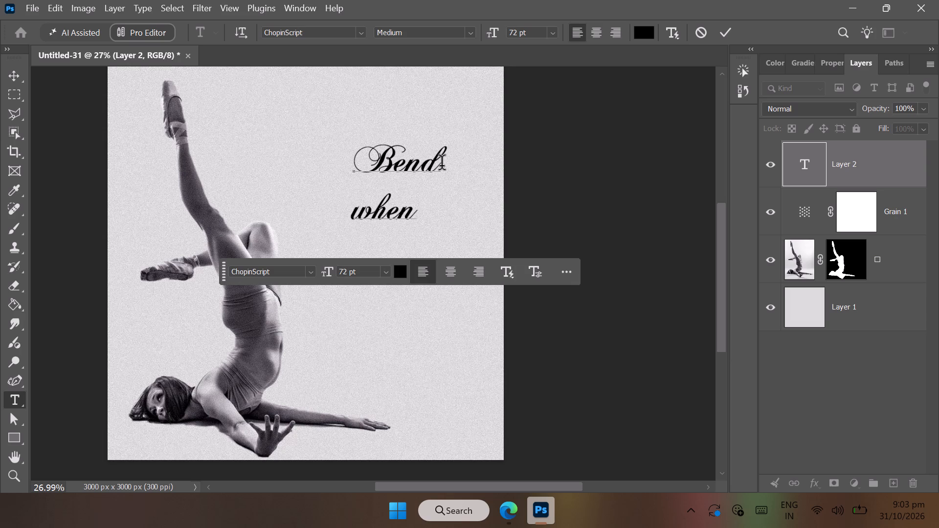
{"action": "type", "text": "you"}
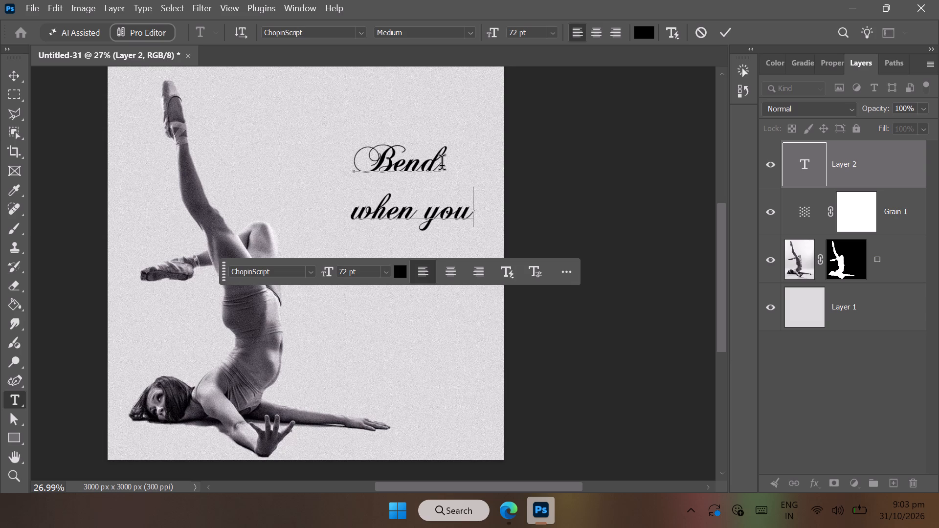
{"action": "key", "text": "space"}
{"action": "key", "text": "Return"}
{"action": "type", "text": "ca"}
{"action": "key", "text": "n"}
Change the "when you can" lines to Bodoni MT Poster Compressed at 30 pt.
{"action": "left_click_drag", "start_coordinate": [353, 207], "coordinate": [411, 272]}
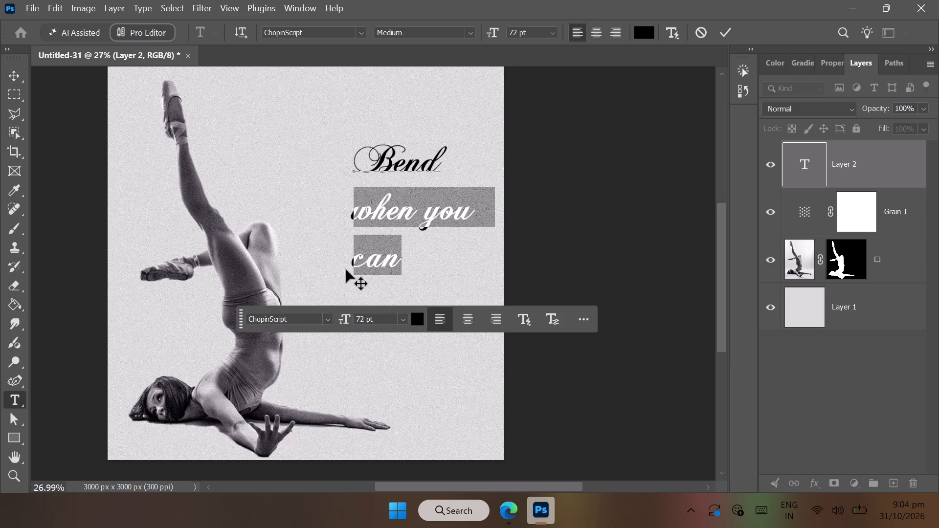
{"action": "left_click", "coordinate": [327, 321]}
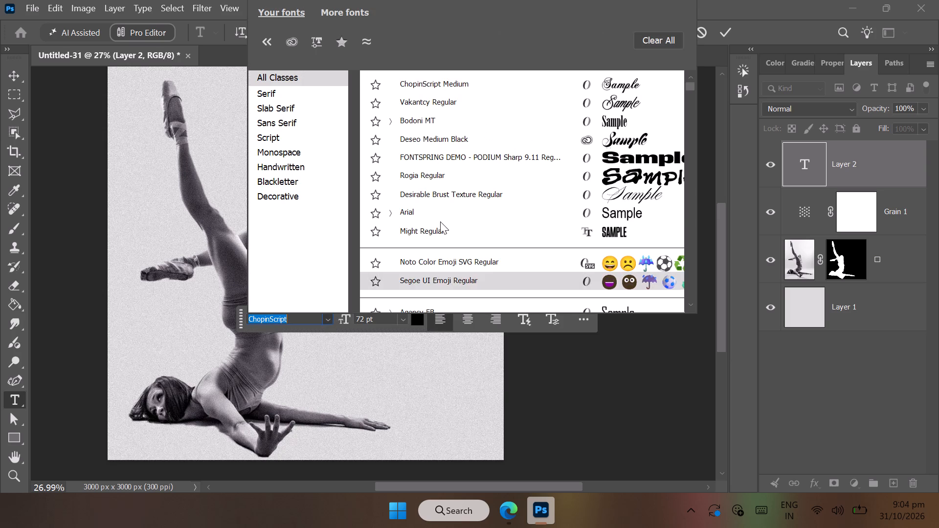
{"action": "left_click", "coordinate": [532, 117]}
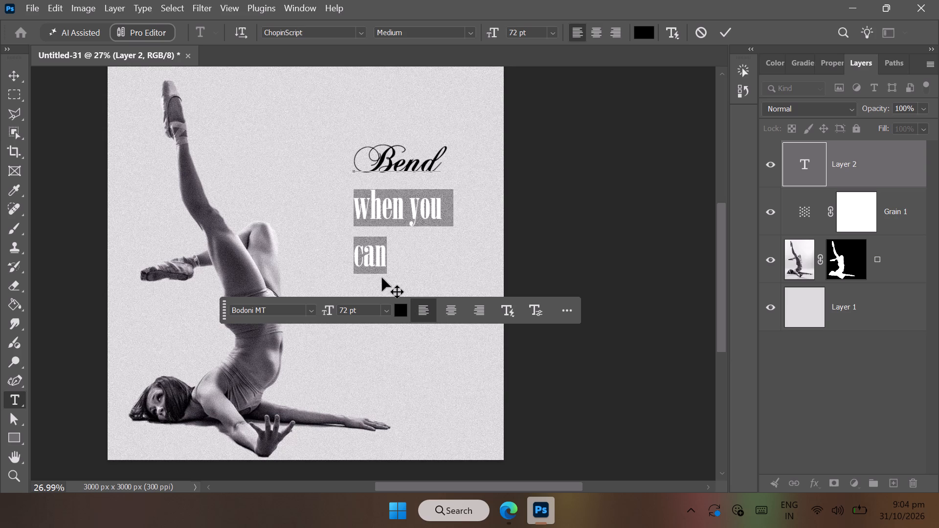
{"action": "left_click", "coordinate": [386, 309]}
{"action": "left_click", "coordinate": [380, 228]}
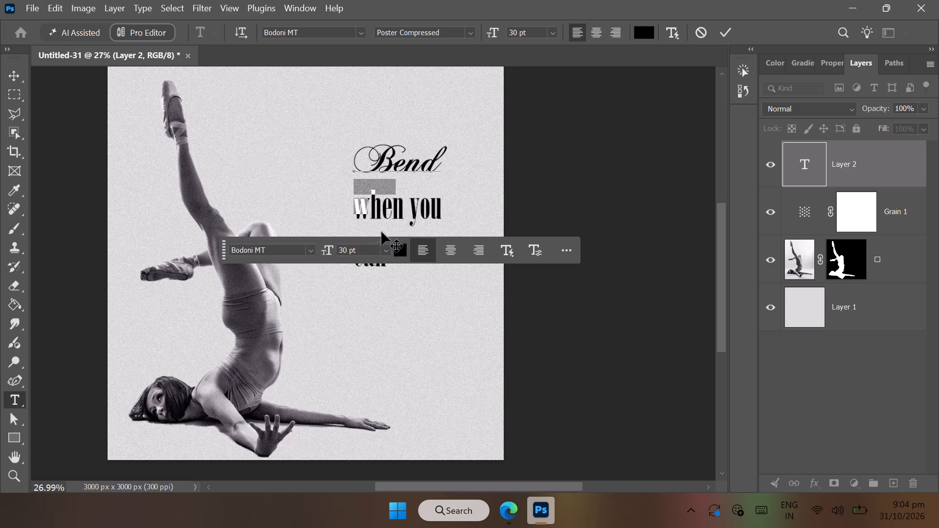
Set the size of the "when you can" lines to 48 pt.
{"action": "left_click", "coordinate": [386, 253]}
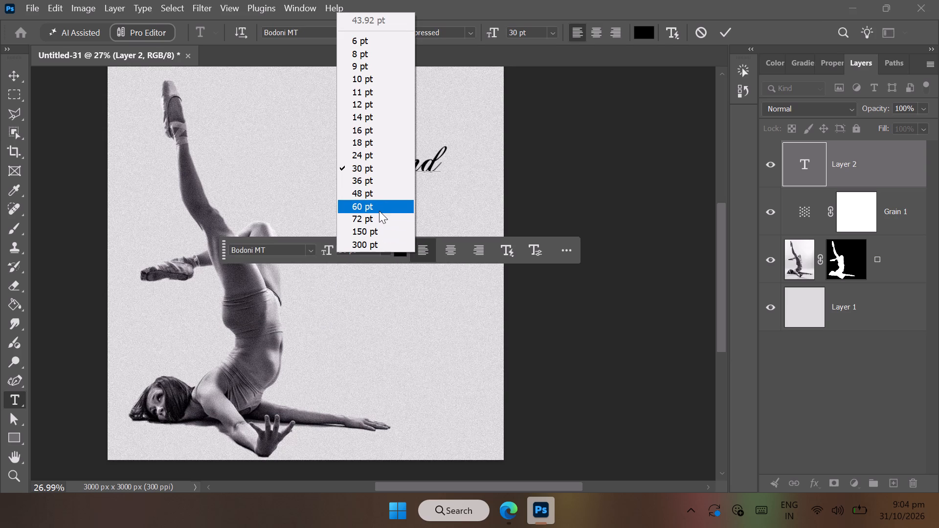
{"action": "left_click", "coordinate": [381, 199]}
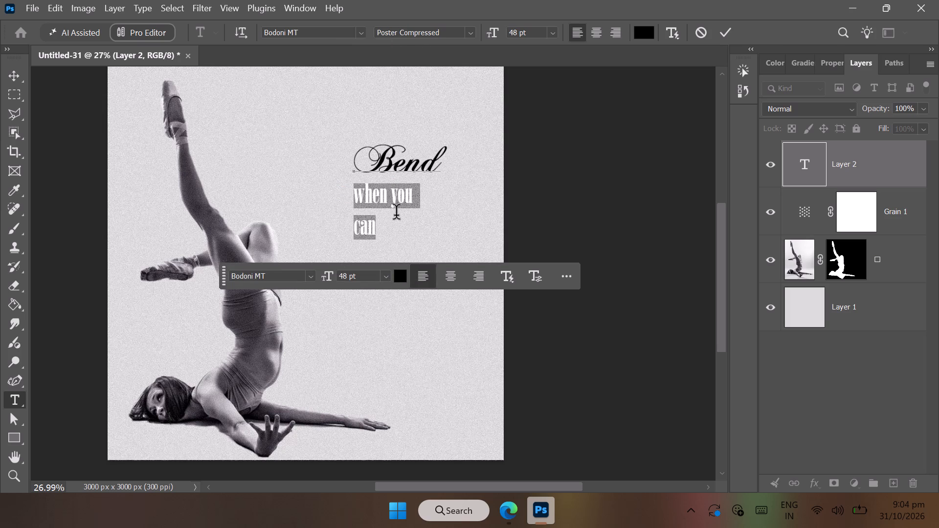
Break "when you" into two lines so that "you" sits on its own line.
{"action": "left_click", "coordinate": [392, 207]}
{"action": "key", "text": "Return"}
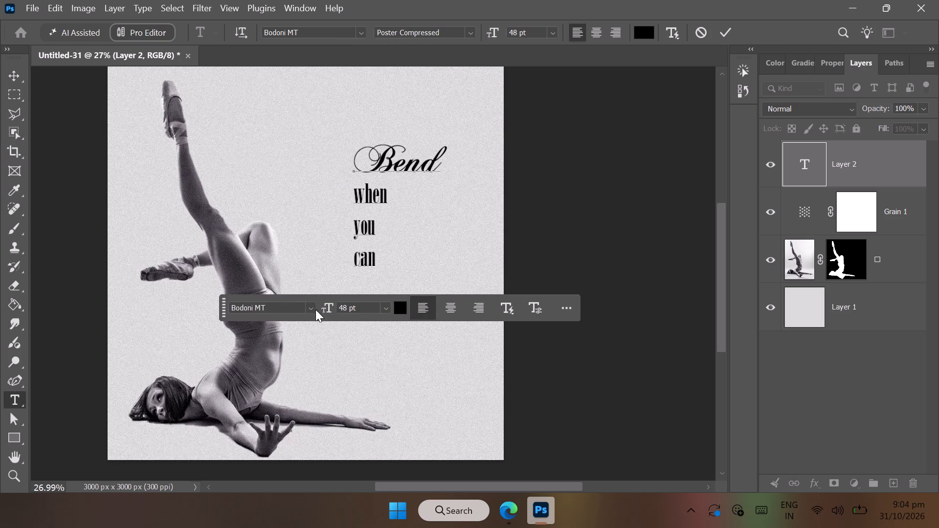
Set the size of the three lines "when", "you" and "can" to 60 pt.
{"action": "left_click", "coordinate": [383, 312]}
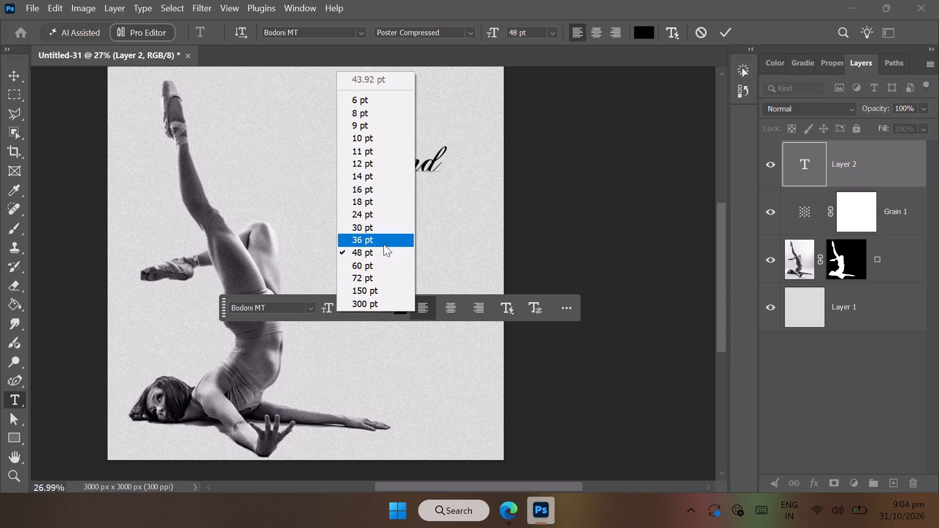
{"action": "left_click", "coordinate": [379, 260]}
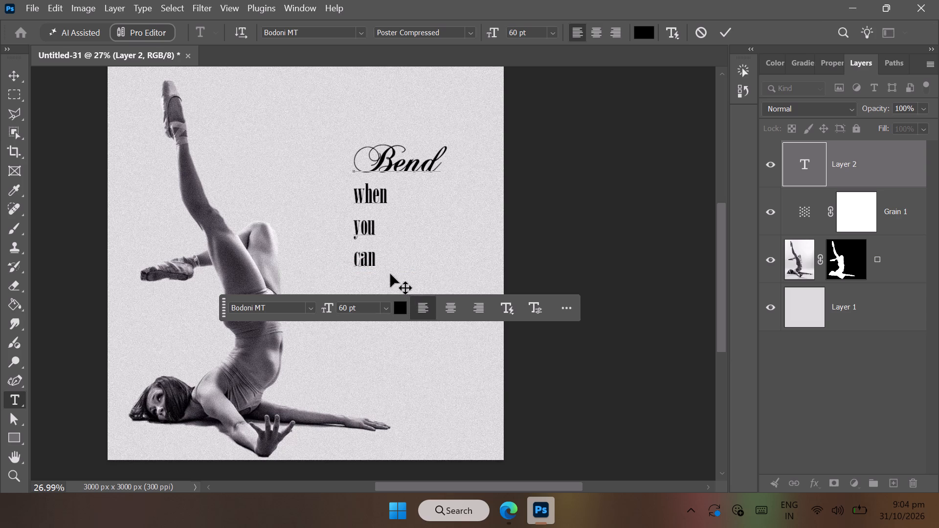
{"action": "left_click_drag", "start_coordinate": [384, 268], "coordinate": [360, 199]}
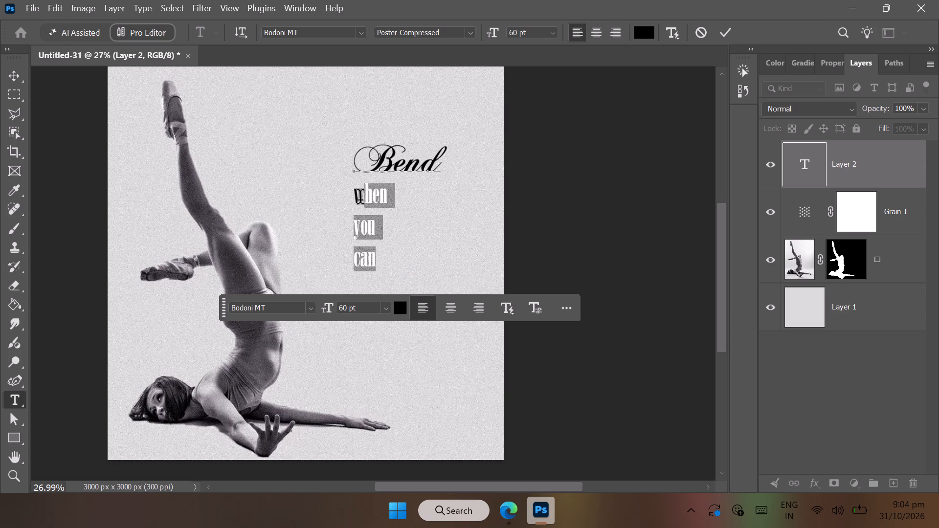
{"action": "left_click_drag", "start_coordinate": [360, 199], "coordinate": [352, 195]}
{"action": "left_click", "coordinate": [387, 309]}
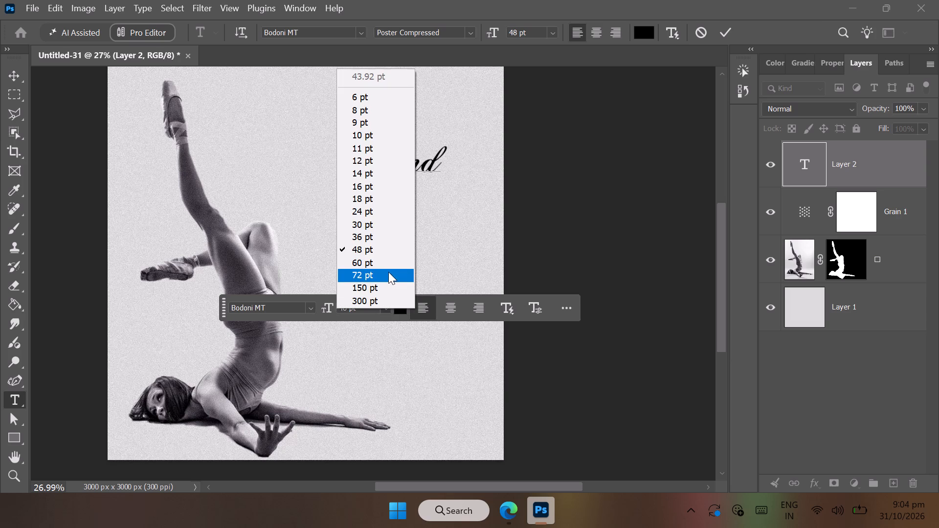
{"action": "left_click", "coordinate": [388, 266]}
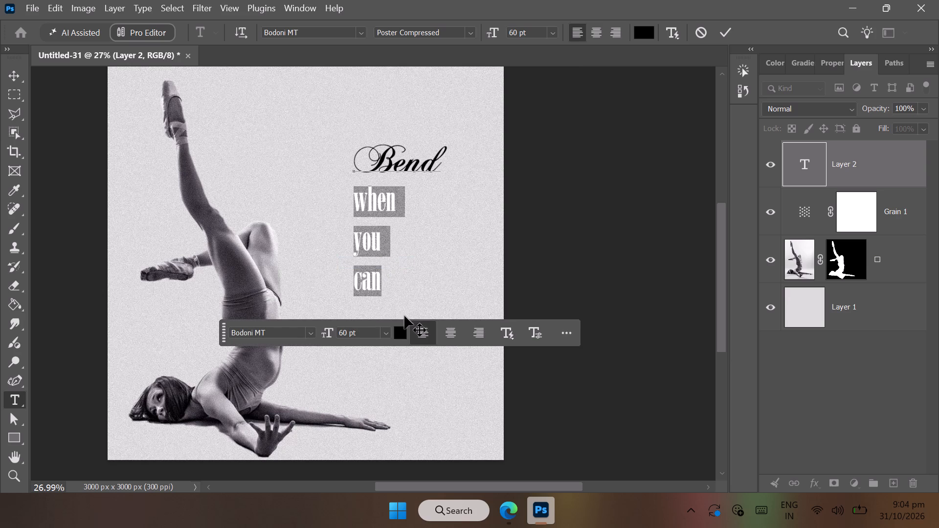
Add the word "SNAP" in ChopinScript Medium after "can" and move it onto its own line below.
{"action": "left_click", "coordinate": [385, 292]}
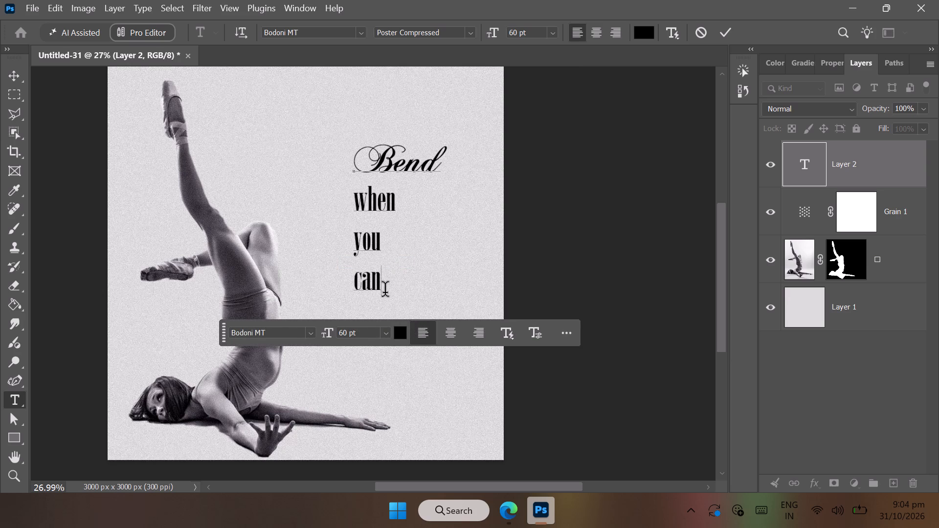
{"action": "key", "text": "space"}
{"action": "key", "text": "space"}
{"action": "key", "text": "space"}
{"action": "key", "text": "space"}
{"action": "left_click", "coordinate": [313, 330]}
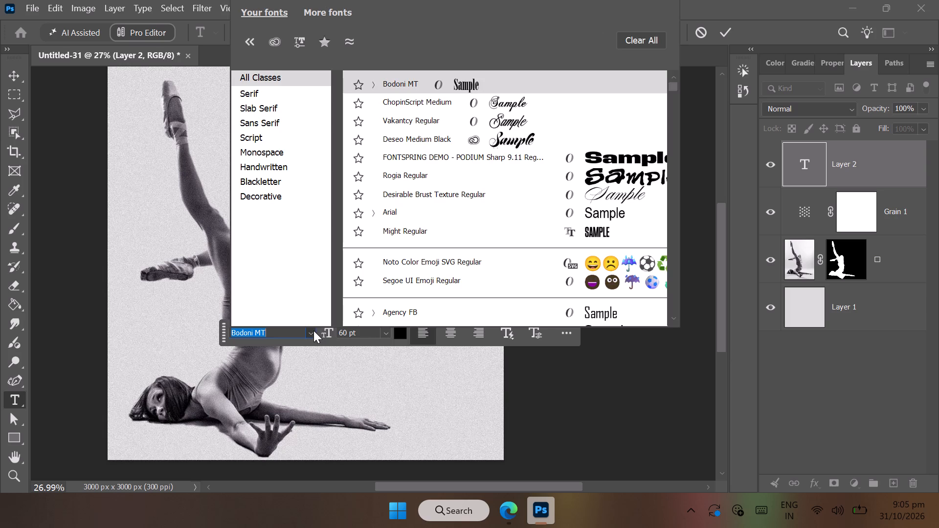
{"action": "left_click", "coordinate": [518, 109]}
{"action": "key", "text": "shift+s"}
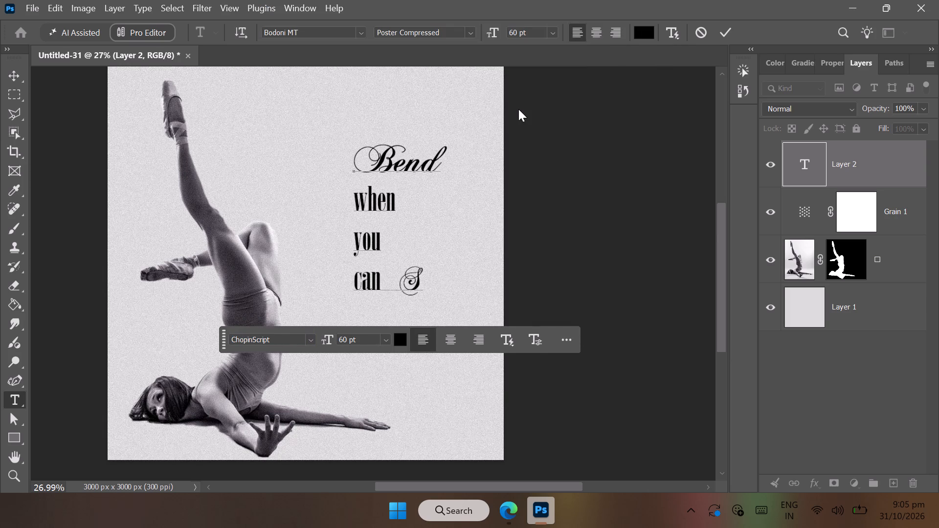
{"action": "key", "text": "shift+n"}
{"action": "key", "text": "shift+a"}
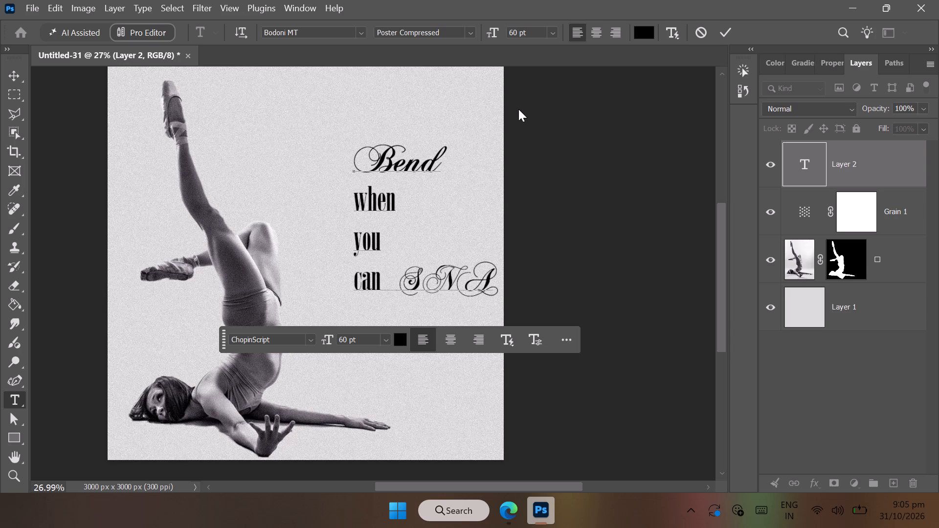
{"action": "key", "text": "shift+p"}
{"action": "left_click", "coordinate": [391, 288]}
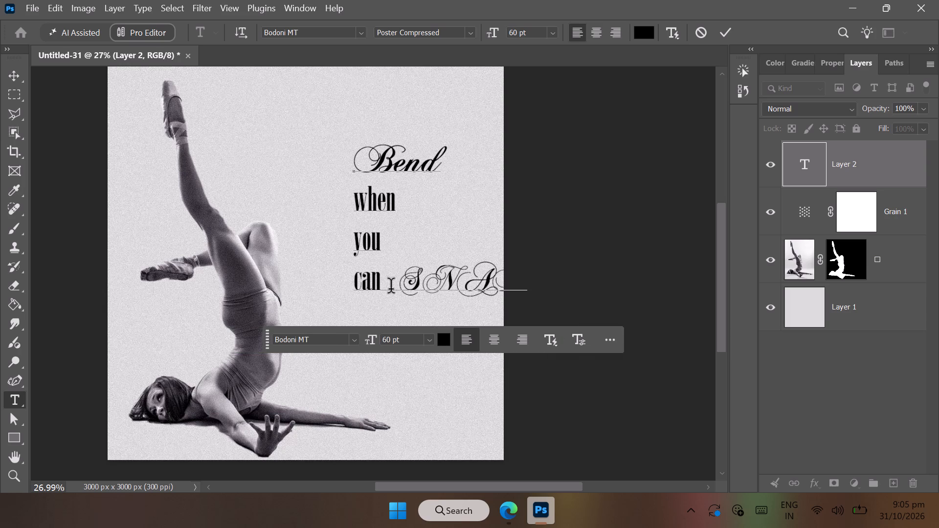
{"action": "key", "text": "Return"}
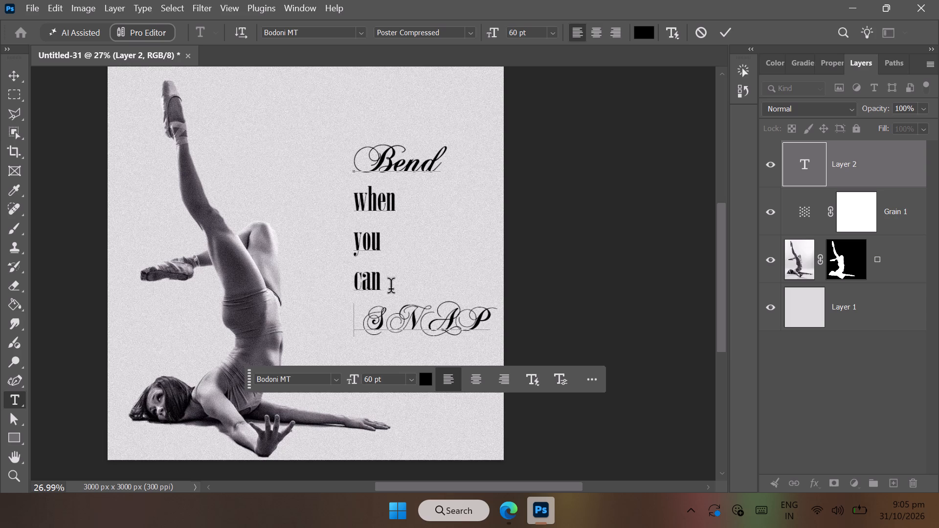
Replace the last three capitals of "SNAP" with lowercase letters so the line reads "Sn ap".
{"action": "left_click", "coordinate": [486, 323]}
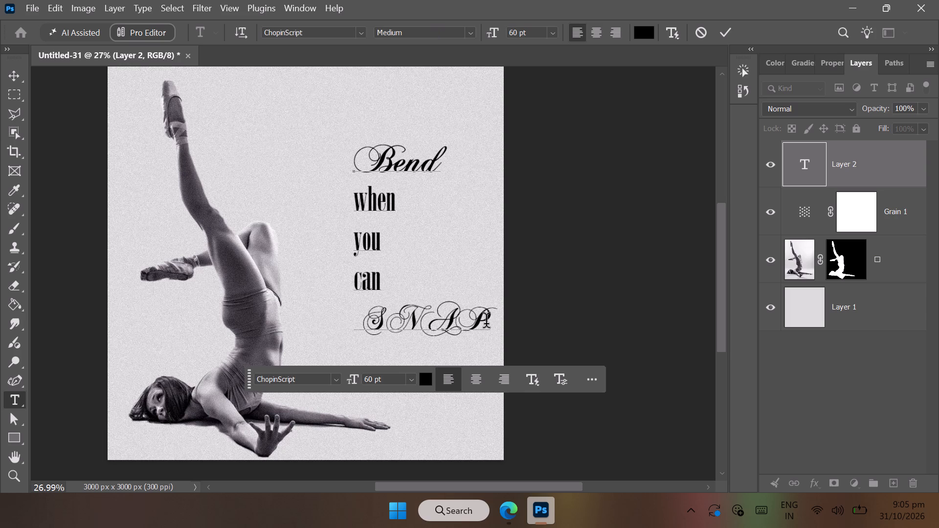
{"action": "key", "text": "BackSpace"}
{"action": "key", "text": "BackSpace"}
{"action": "key", "text": "BackSpace"}
{"action": "key", "text": "n"}
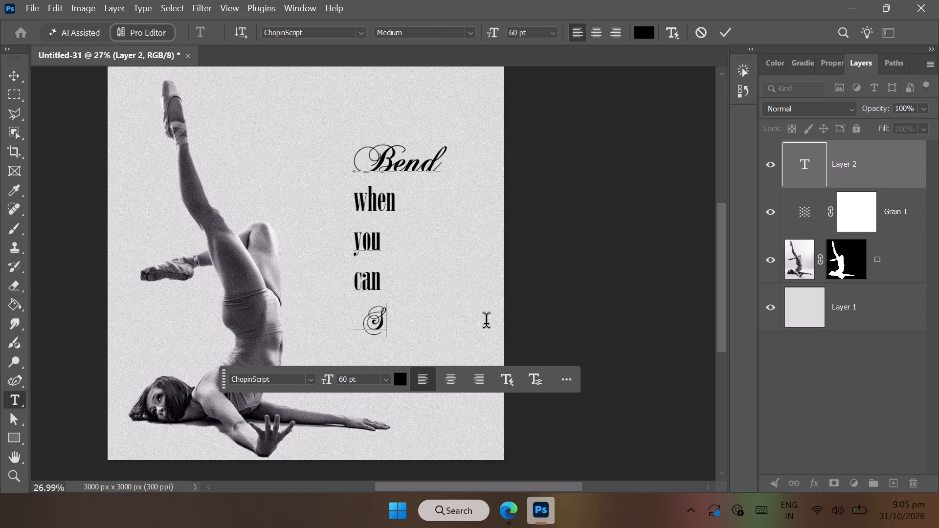
{"action": "key", "text": "space"}
{"action": "type", "text": "ap"}
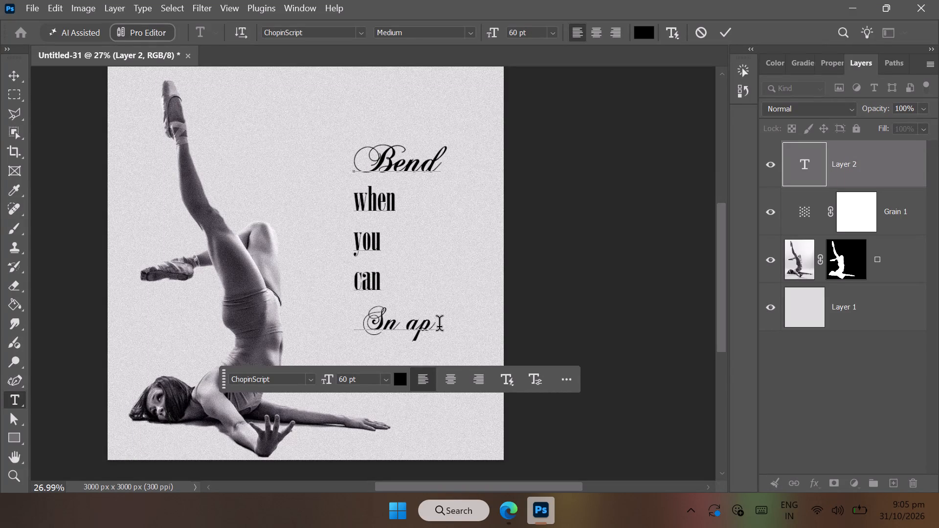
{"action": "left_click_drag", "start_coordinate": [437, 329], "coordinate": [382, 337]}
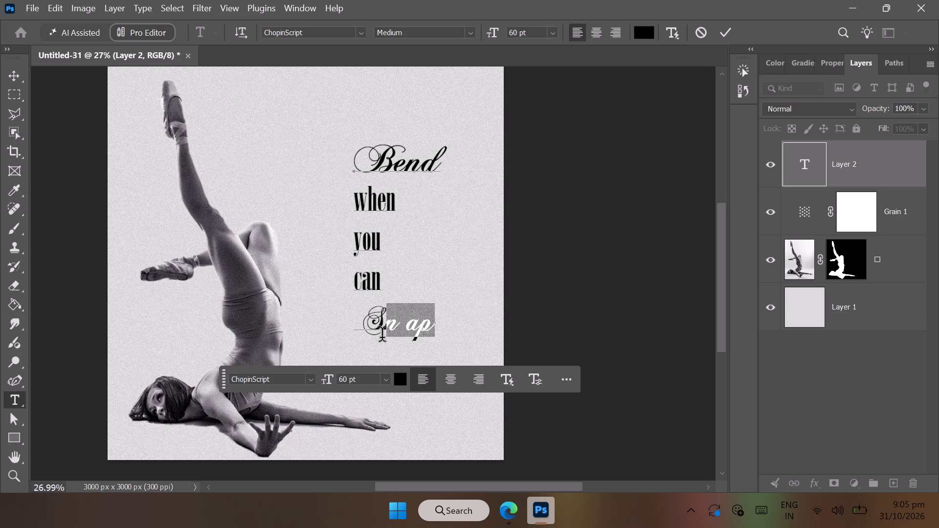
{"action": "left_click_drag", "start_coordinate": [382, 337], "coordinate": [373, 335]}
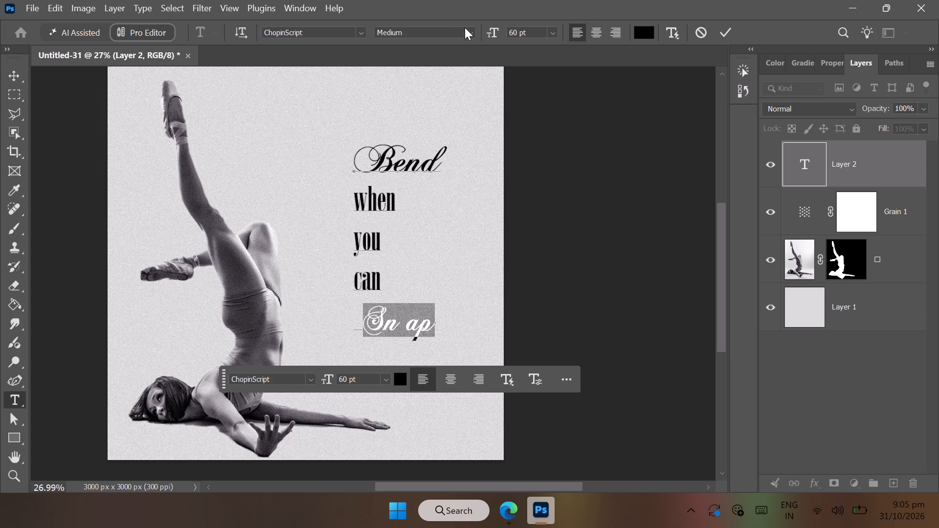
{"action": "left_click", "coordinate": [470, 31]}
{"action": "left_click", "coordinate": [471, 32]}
Add a new empty line below "Sn ap" in the same text.
{"action": "left_click", "coordinate": [434, 333]}
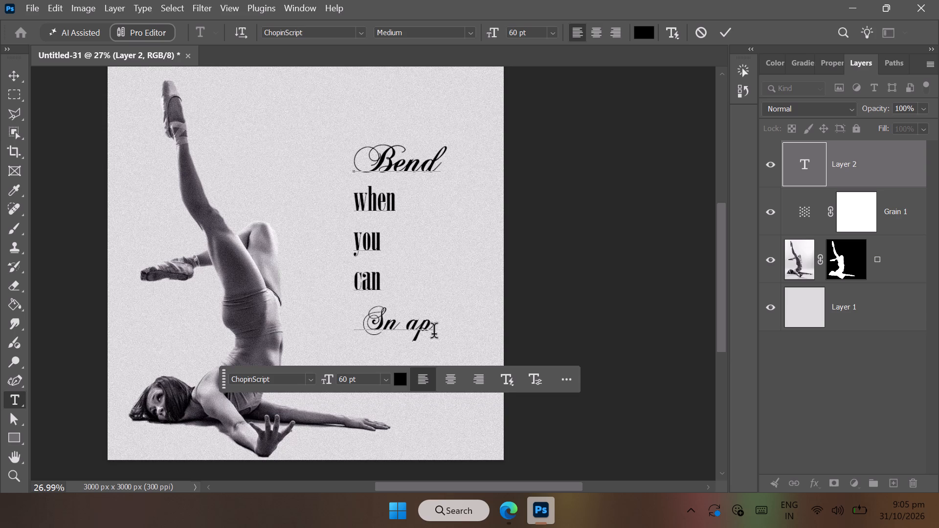
{"action": "key", "text": "Return"}
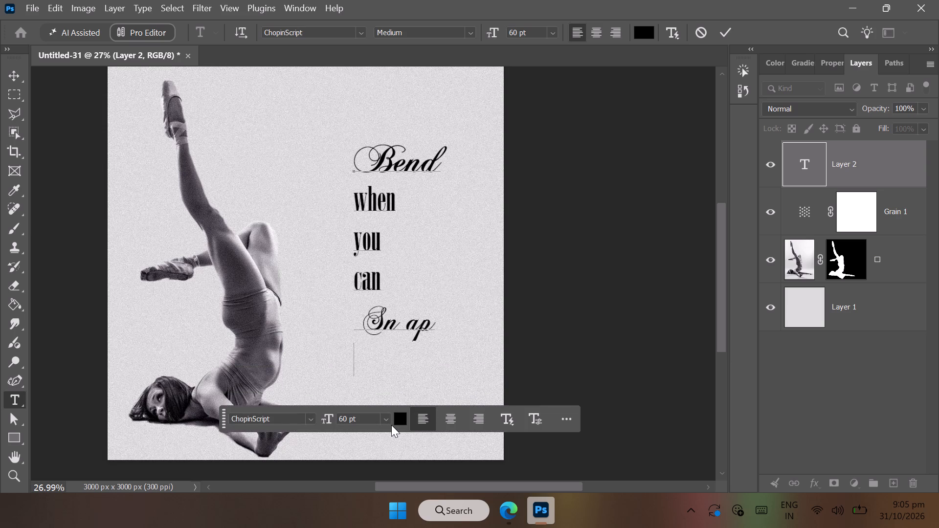
{"action": "left_click", "coordinate": [385, 418]}
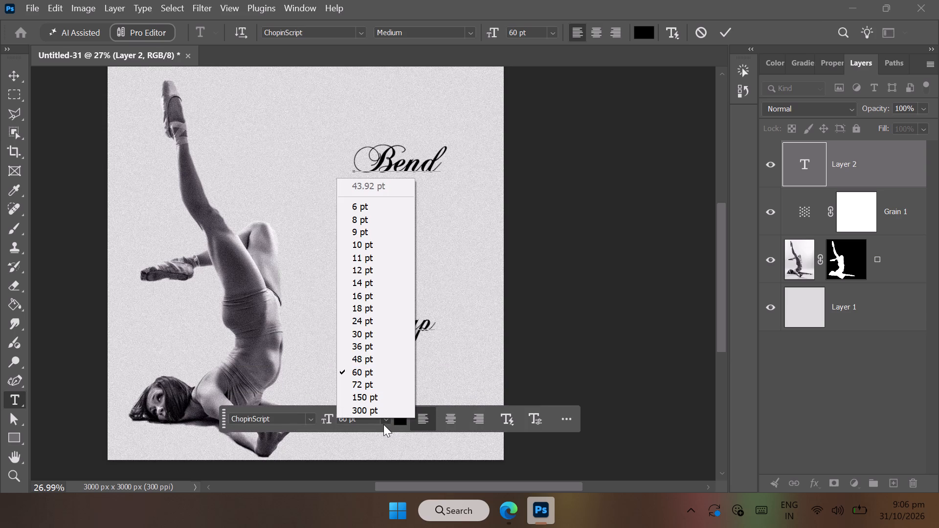
{"action": "left_click", "coordinate": [384, 424]}
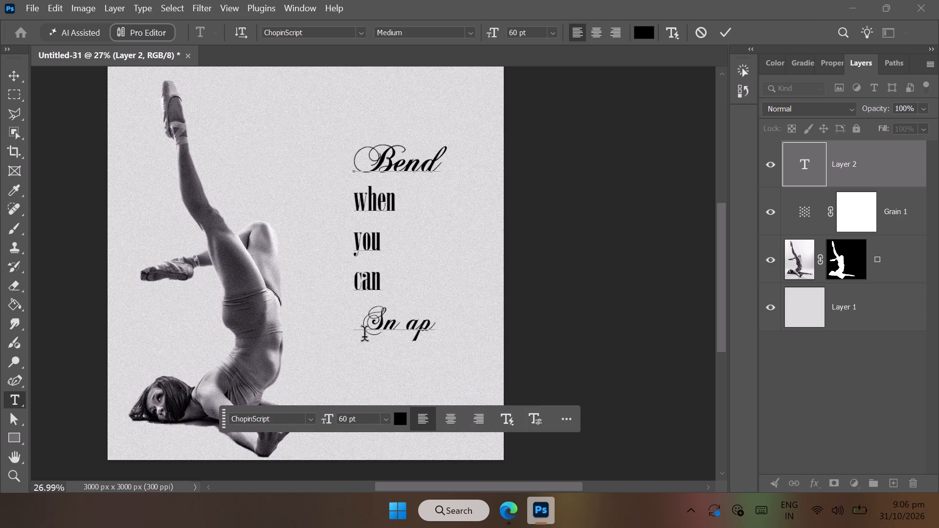
Set the size of the whole "Sn ap" line to 72 pt.
{"action": "left_click_drag", "start_coordinate": [374, 325], "coordinate": [425, 326]}
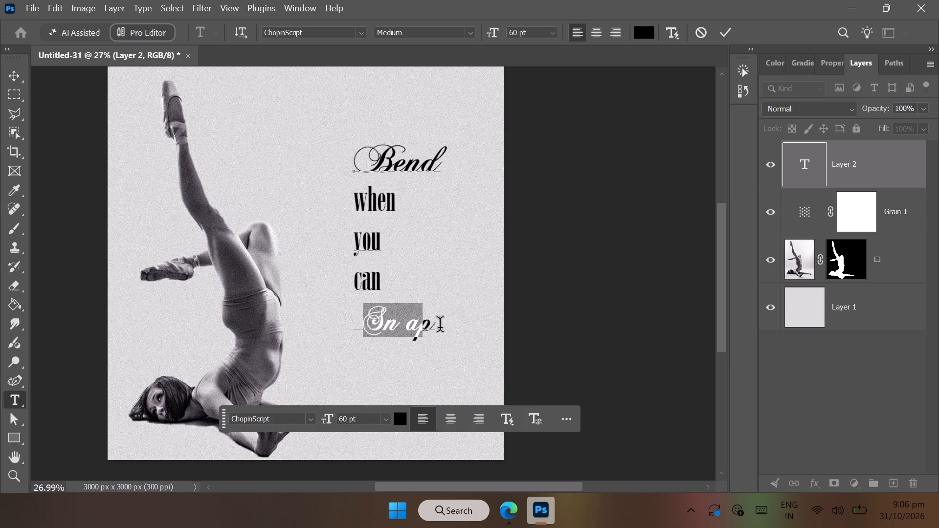
{"action": "left_click_drag", "start_coordinate": [434, 327], "coordinate": [351, 326]}
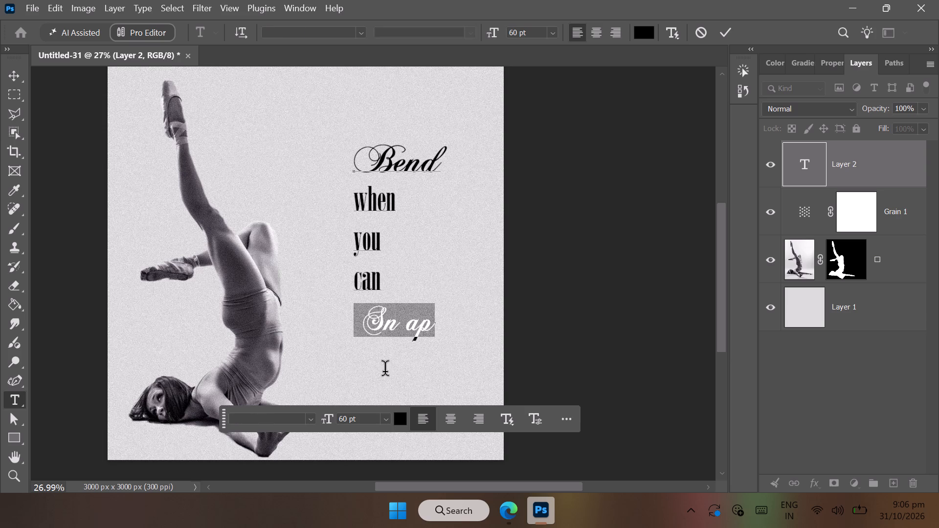
{"action": "left_click", "coordinate": [383, 415]}
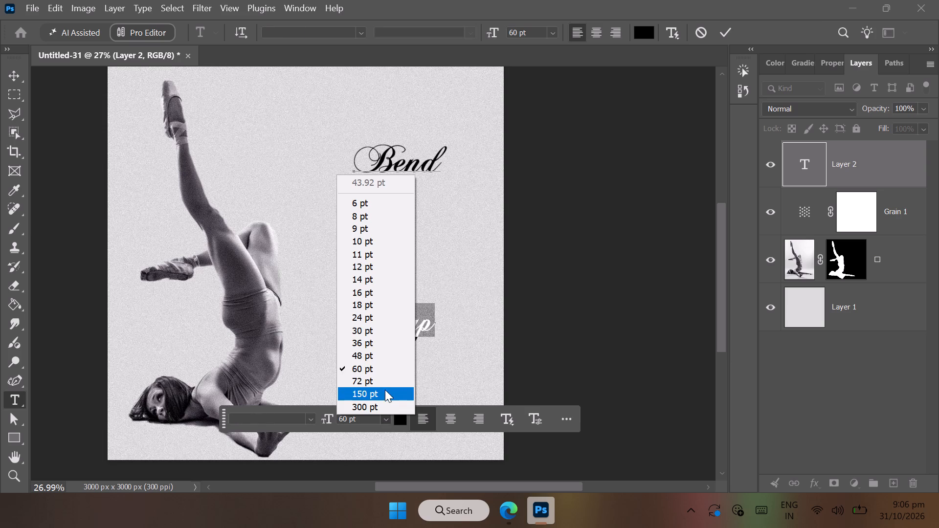
{"action": "left_click", "coordinate": [386, 386]}
Delete the leading spaces before "Sn ap" so it aligns with the left edge of the other lines.
{"action": "left_click", "coordinate": [370, 337]}
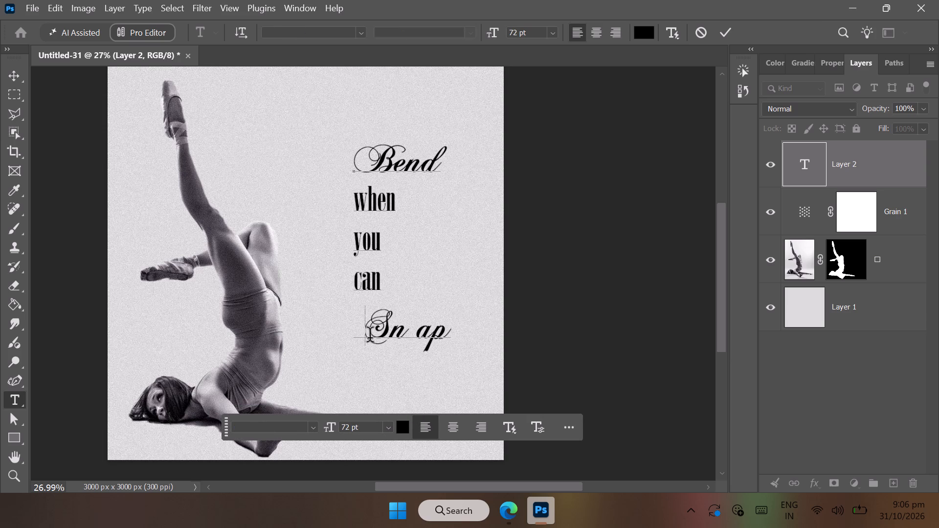
{"action": "key", "text": "BackSpace"}
{"action": "key", "text": "BackSpace"}
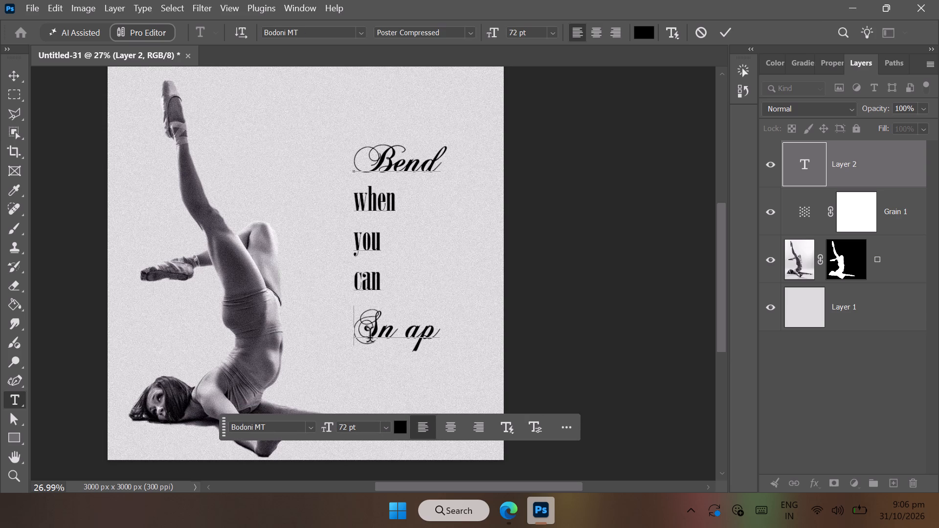
Set the font of the empty line below "Sn ap" to Bodoni MT.
{"action": "left_click", "coordinate": [377, 371]}
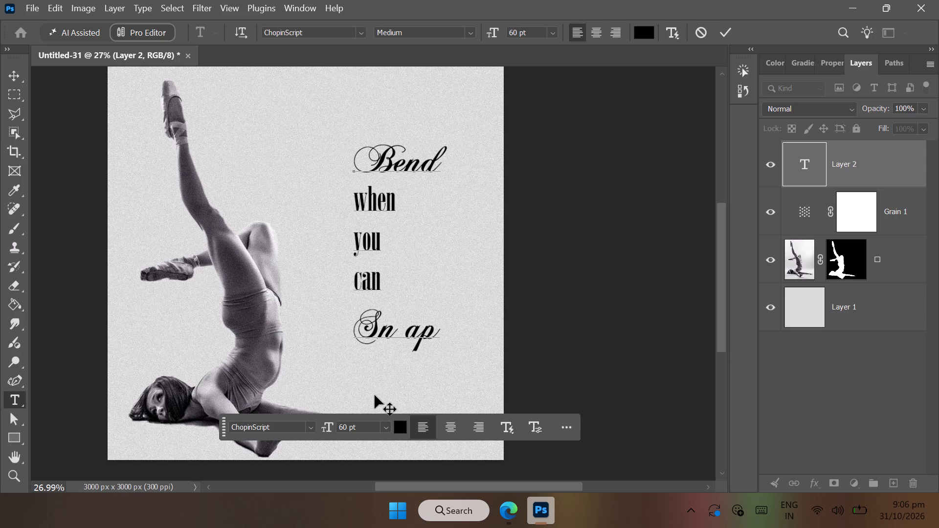
{"action": "left_click", "coordinate": [309, 427]}
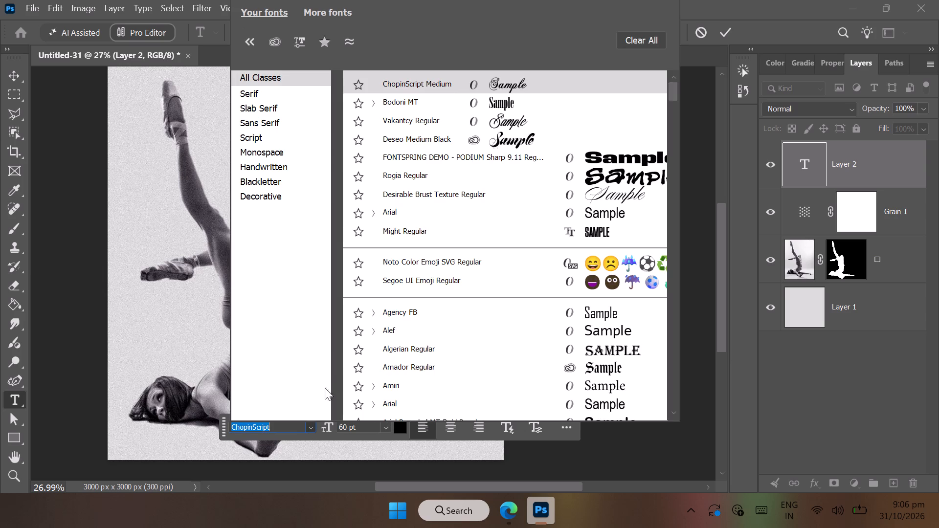
{"action": "left_click", "coordinate": [526, 107]}
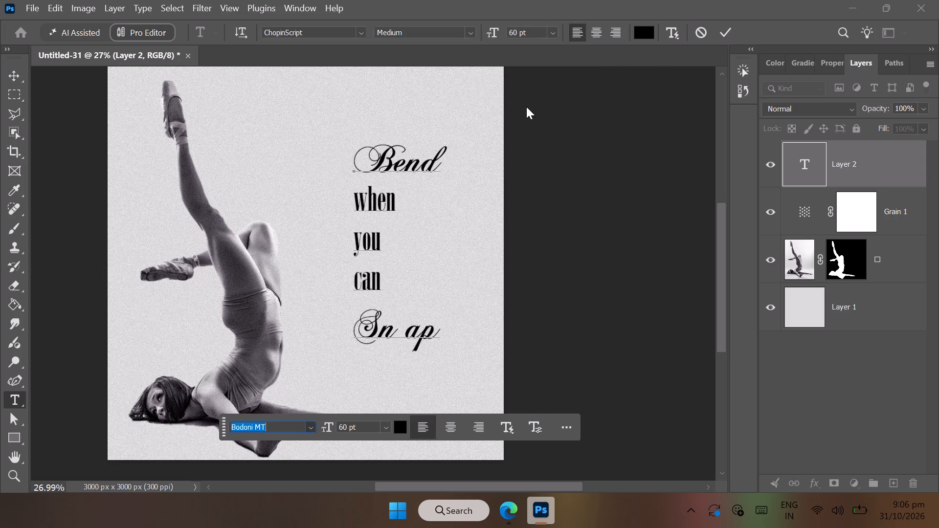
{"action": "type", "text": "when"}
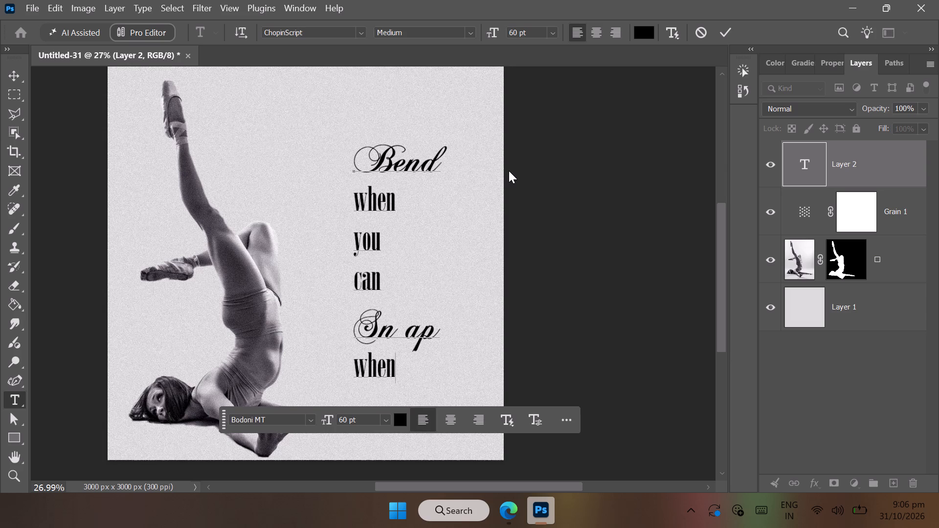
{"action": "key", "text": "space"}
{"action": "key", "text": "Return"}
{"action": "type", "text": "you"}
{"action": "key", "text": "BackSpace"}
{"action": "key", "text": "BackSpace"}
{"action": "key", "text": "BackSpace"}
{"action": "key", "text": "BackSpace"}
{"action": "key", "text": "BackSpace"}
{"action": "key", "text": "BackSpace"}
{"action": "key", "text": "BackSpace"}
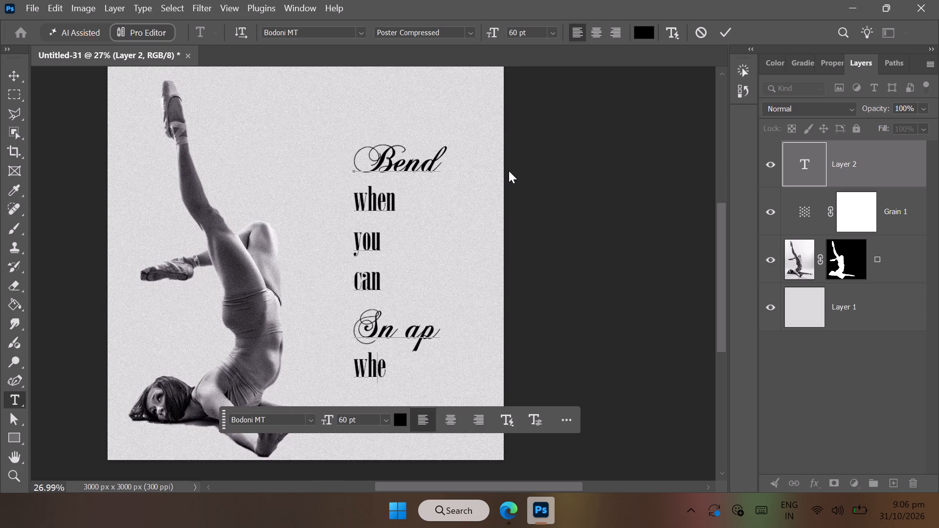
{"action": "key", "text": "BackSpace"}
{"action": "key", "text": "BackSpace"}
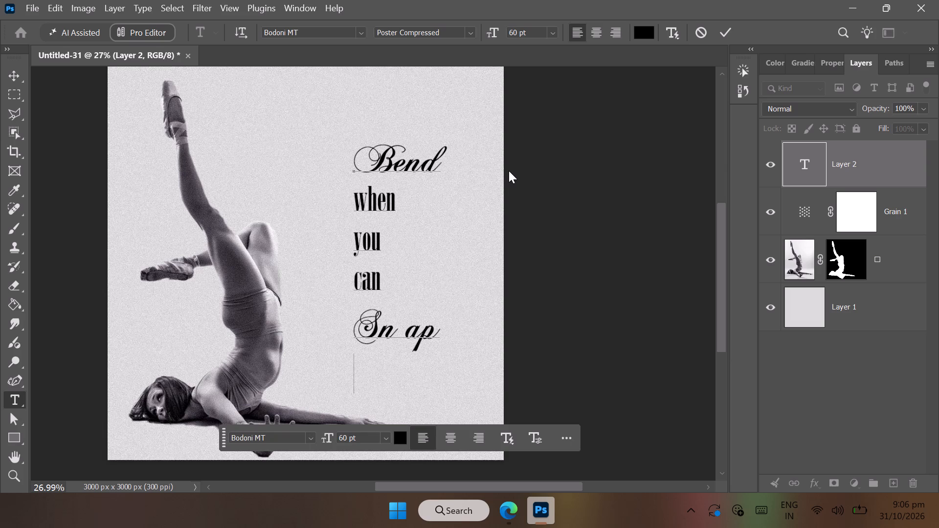
Add the words "have" and "to" on two separate lines below "Sn ap" and finish the text edit.
{"action": "type", "text": "have to"}
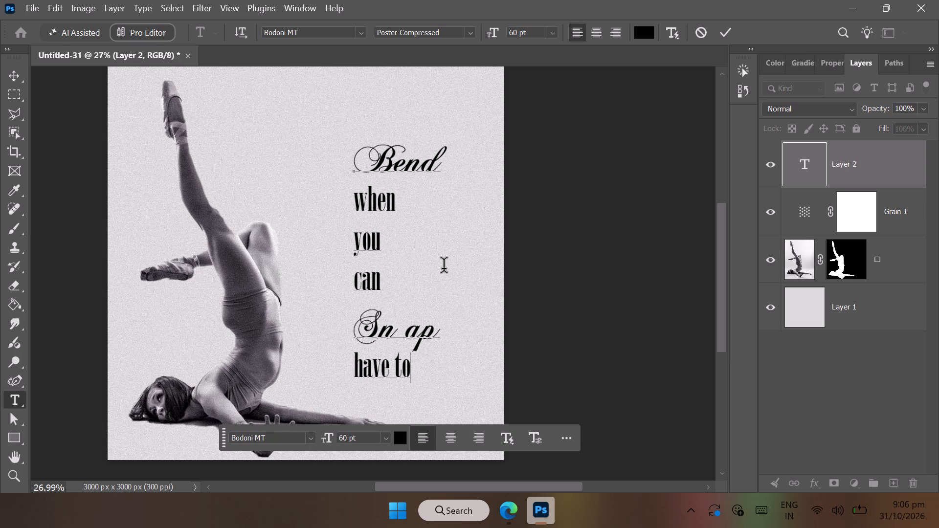
{"action": "left_click", "coordinate": [393, 374]}
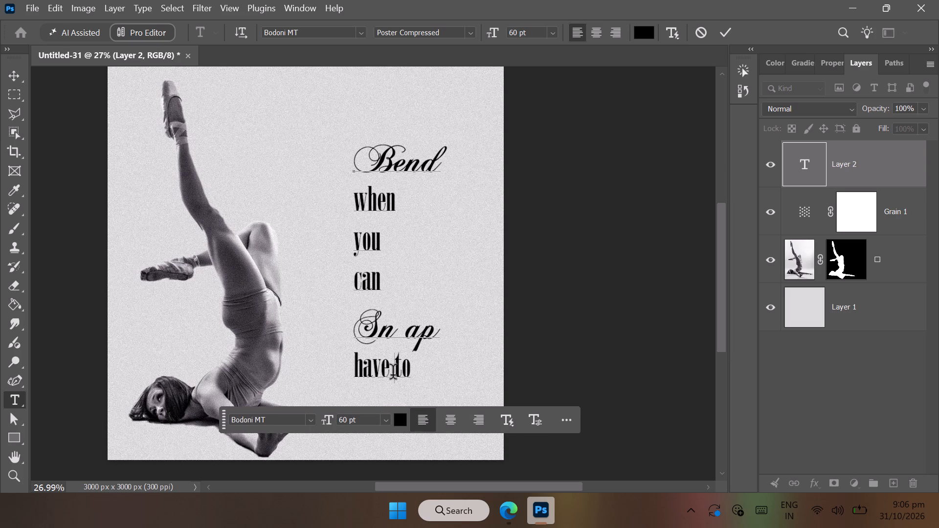
{"action": "key", "text": "Return"}
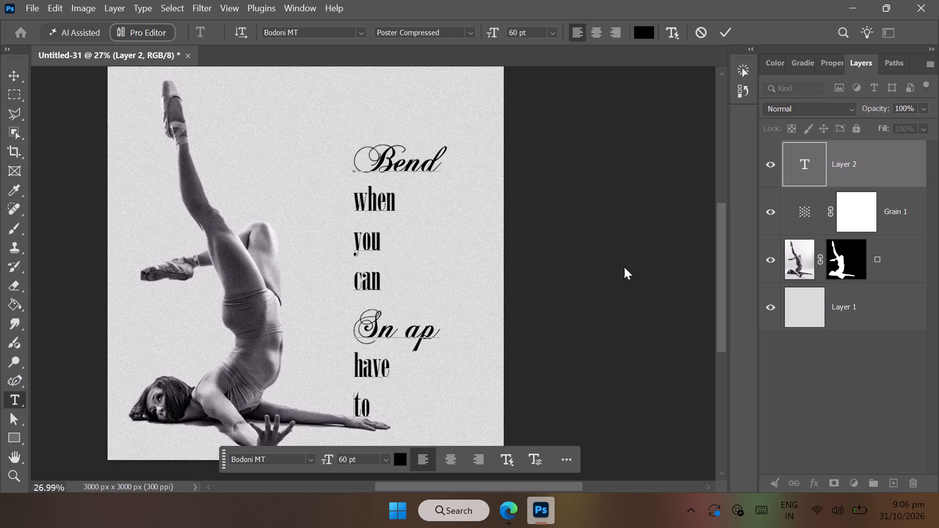
{"action": "right_click", "coordinate": [820, 157]}
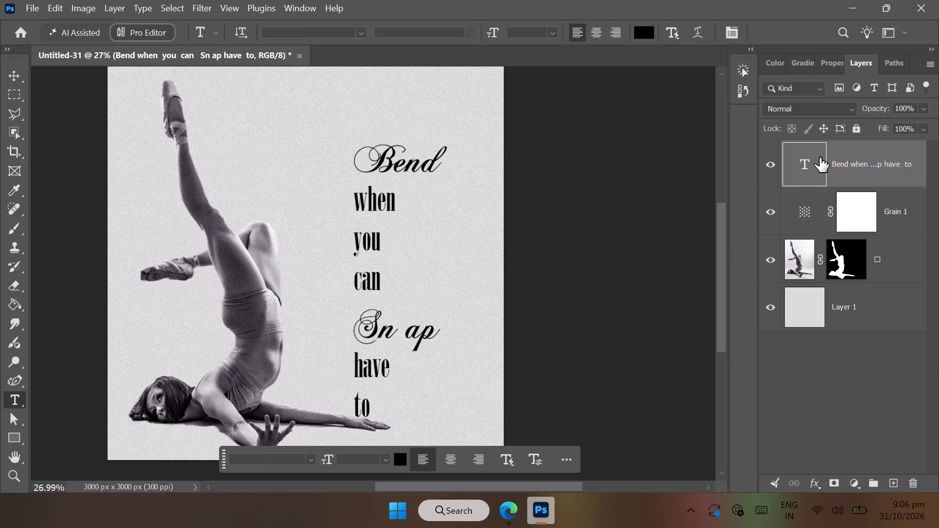
Rasterize the "Bend when you can Sn ap have to" type layer.
{"action": "right_click", "coordinate": [820, 157]}
{"action": "right_click", "coordinate": [856, 145]}
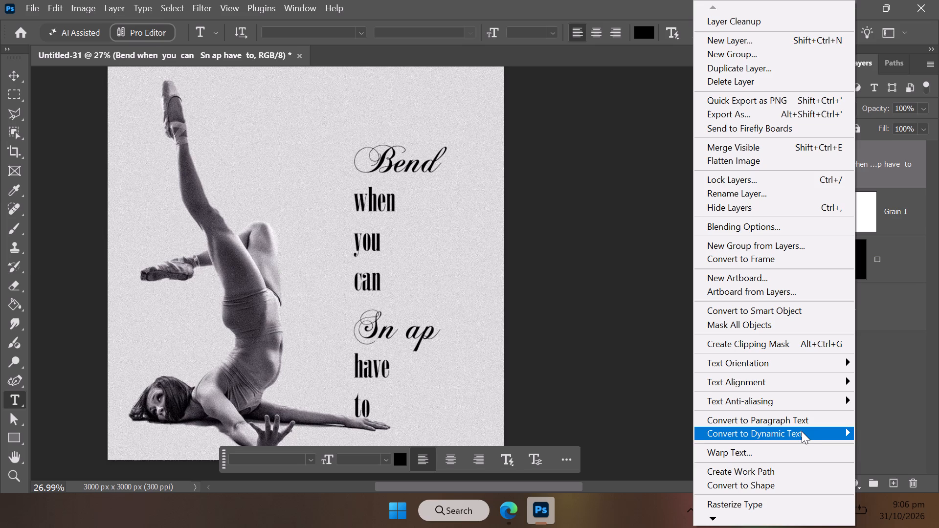
{"action": "left_click", "coordinate": [770, 504]}
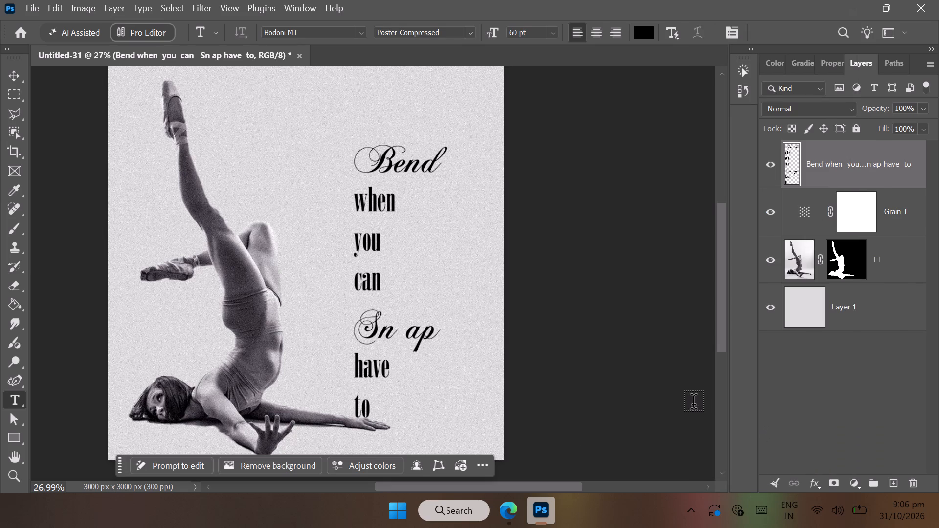
{"action": "left_click", "coordinate": [751, 413]}
Select the word "Bend" with a rectangular marquee and move it beside the dancer's raised foot, centred at about X 940, Y 301 px.
{"action": "scroll", "coordinate": [269, 266], "scroll_direction": "right", "scroll_amount": 1}
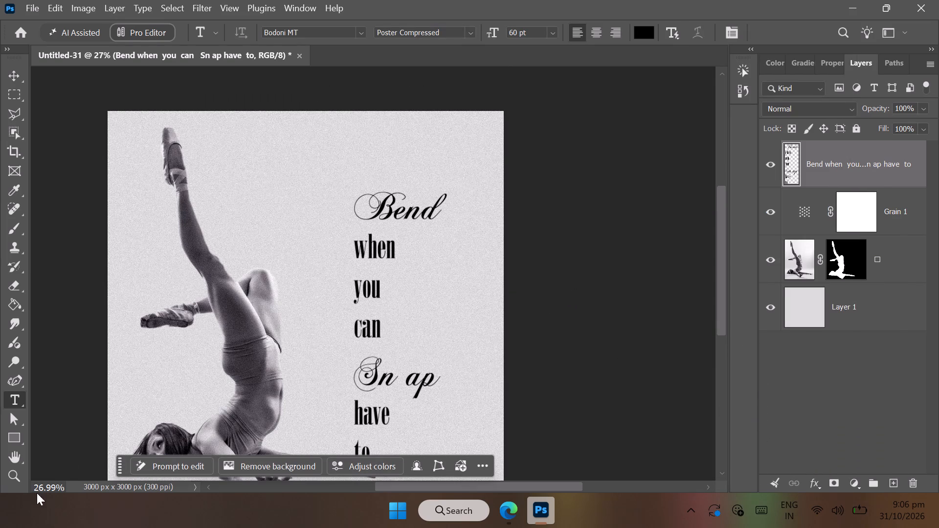
{"action": "left_click", "coordinate": [23, 474]}
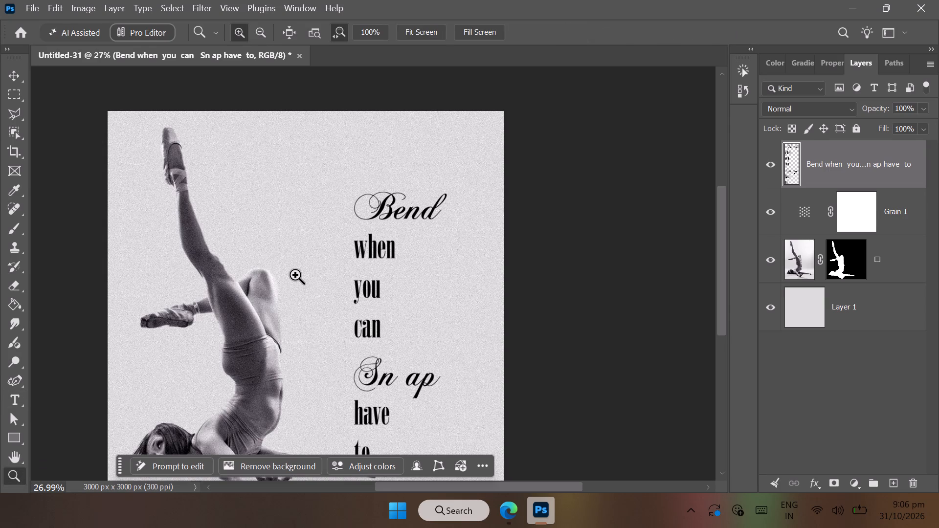
{"action": "left_click_drag", "start_coordinate": [295, 275], "coordinate": [312, 275]}
{"action": "left_click_drag", "start_coordinate": [312, 275], "coordinate": [284, 279]}
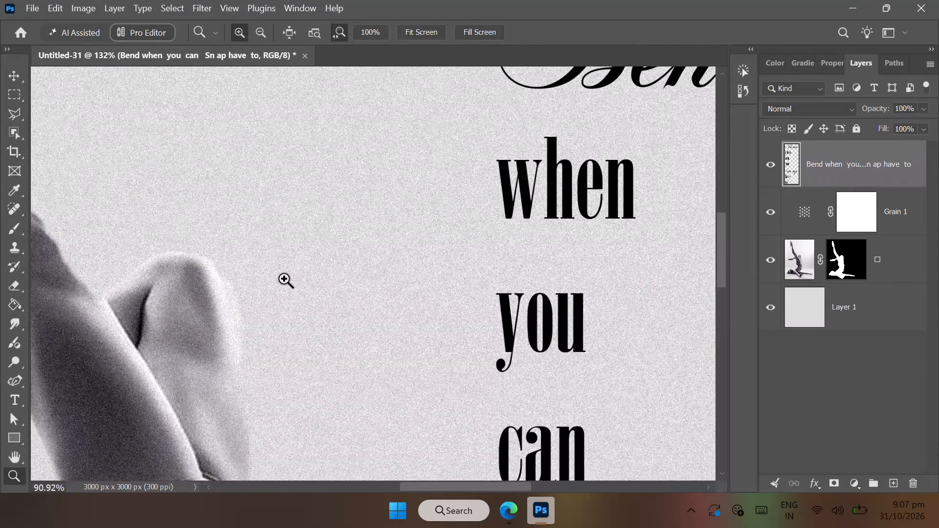
{"action": "left_click_drag", "start_coordinate": [284, 279], "coordinate": [263, 284]}
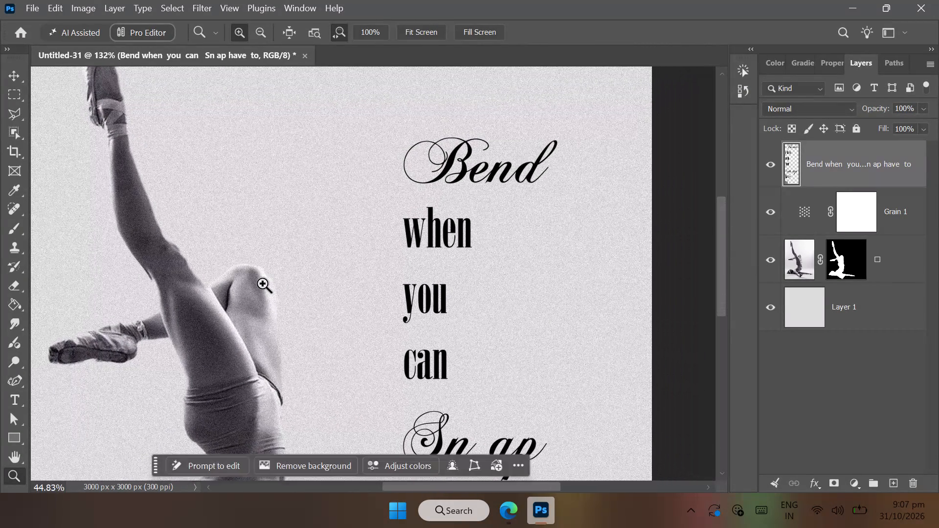
{"action": "scroll", "coordinate": [263, 284], "scroll_direction": "up", "scroll_amount": 3}
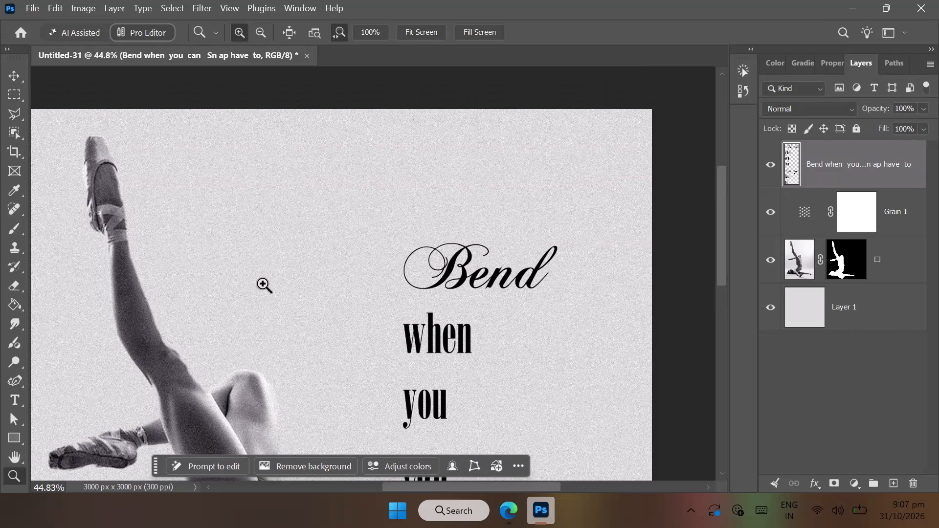
{"action": "scroll", "coordinate": [263, 284], "scroll_direction": "up", "scroll_amount": 1}
{"action": "left_click", "coordinate": [120, 202]}
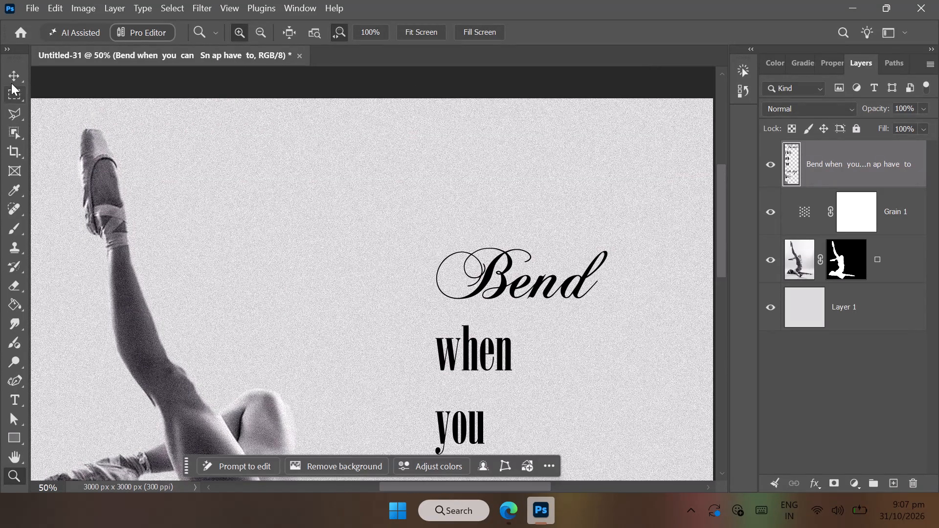
{"action": "left_click", "coordinate": [10, 79]}
{"action": "left_click", "coordinate": [12, 97]}
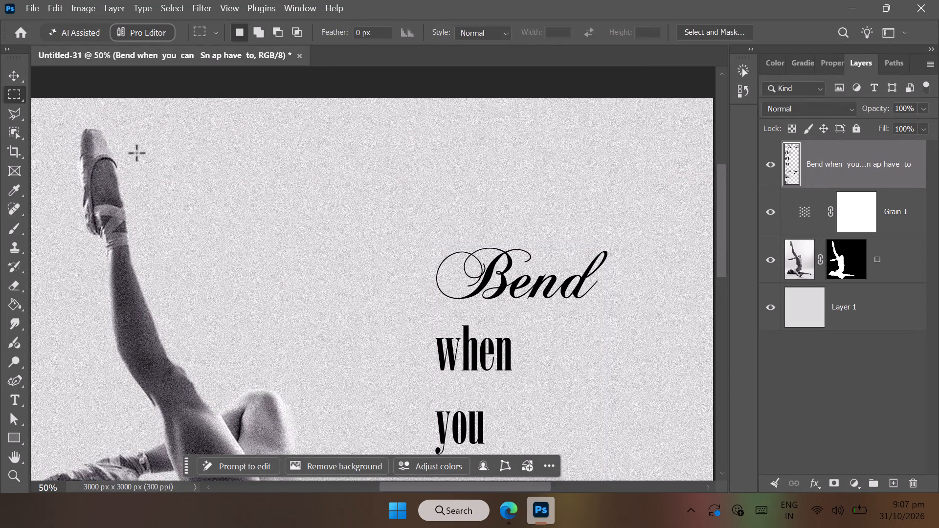
{"action": "left_click_drag", "start_coordinate": [405, 311], "coordinate": [626, 241]}
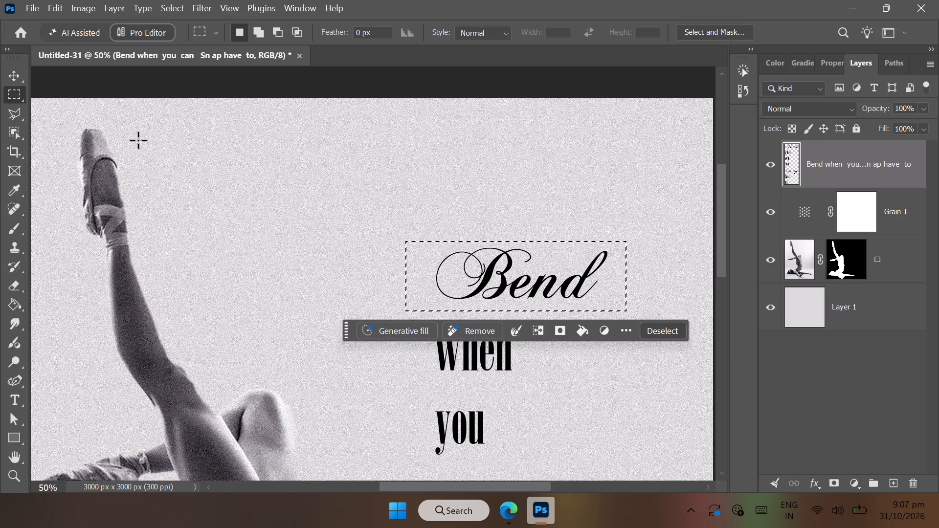
{"action": "left_click", "coordinate": [18, 73]}
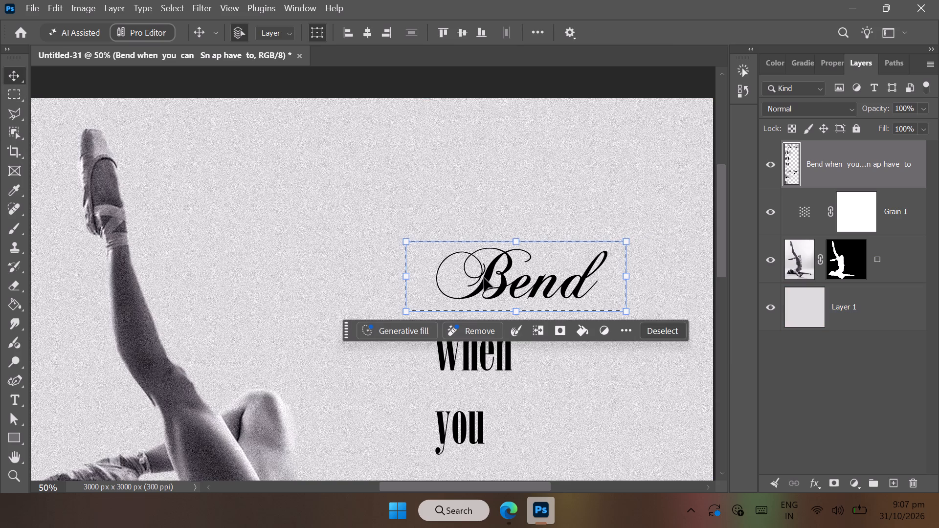
{"action": "left_click_drag", "start_coordinate": [486, 280], "coordinate": [430, 277]}
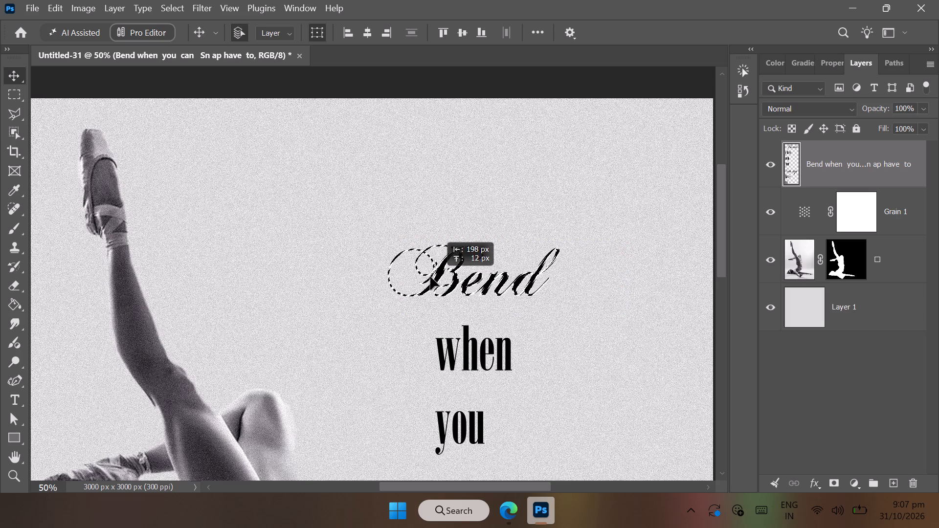
{"action": "left_click_drag", "start_coordinate": [430, 277], "coordinate": [363, 273]}
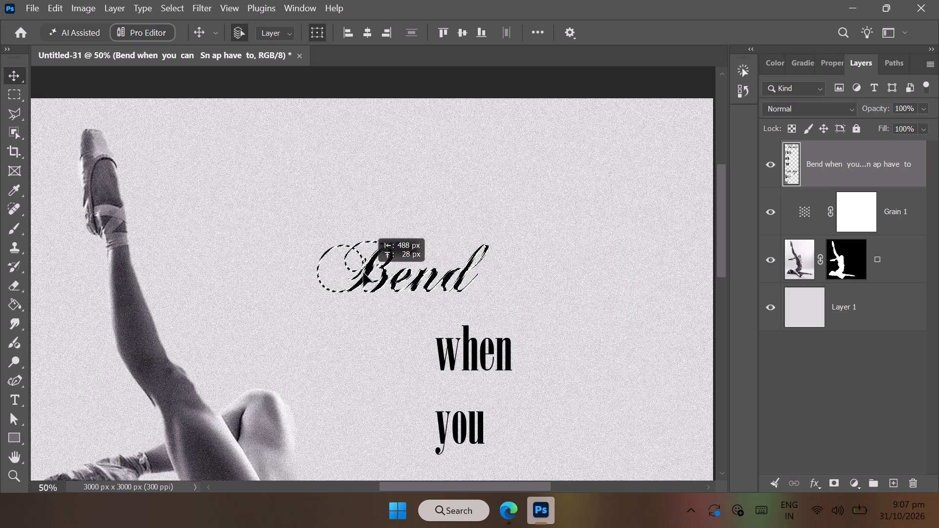
{"action": "left_click_drag", "start_coordinate": [363, 273], "coordinate": [310, 261]}
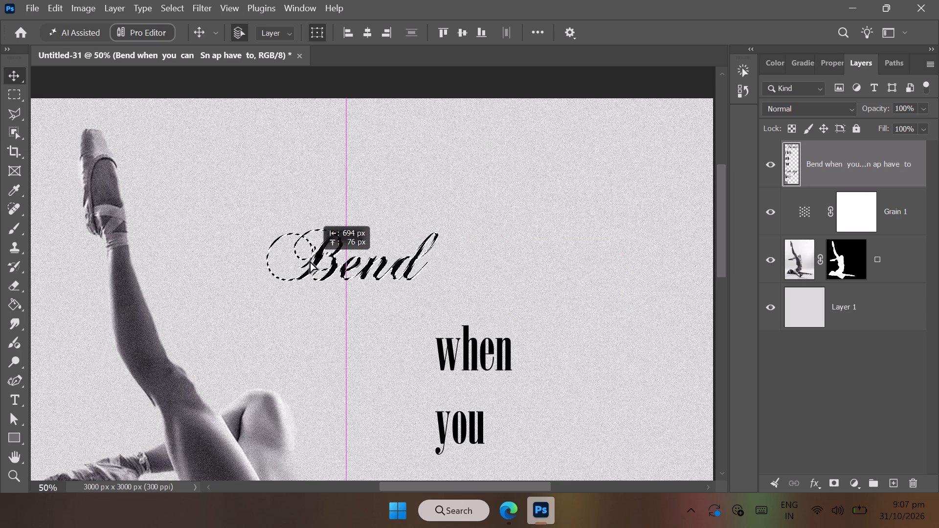
{"action": "left_click_drag", "start_coordinate": [310, 261], "coordinate": [262, 253]}
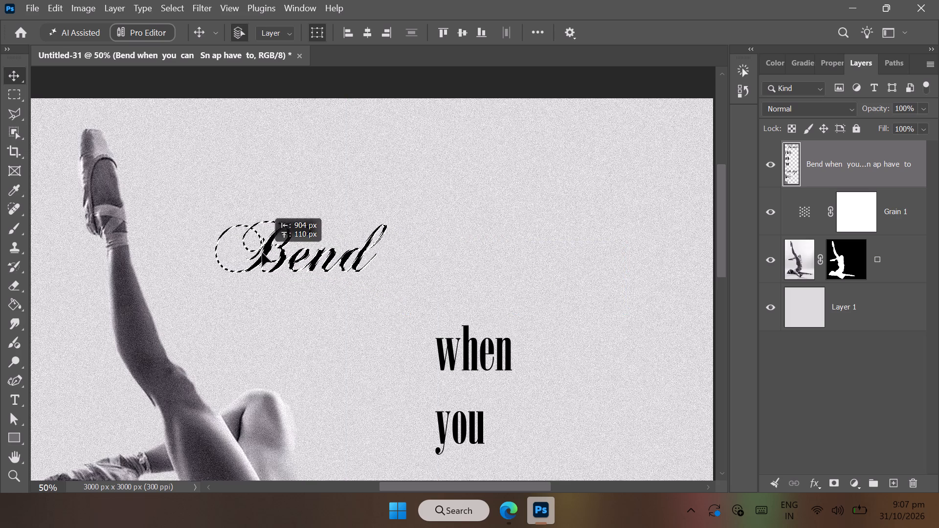
{"action": "left_click_drag", "start_coordinate": [262, 253], "coordinate": [214, 217]}
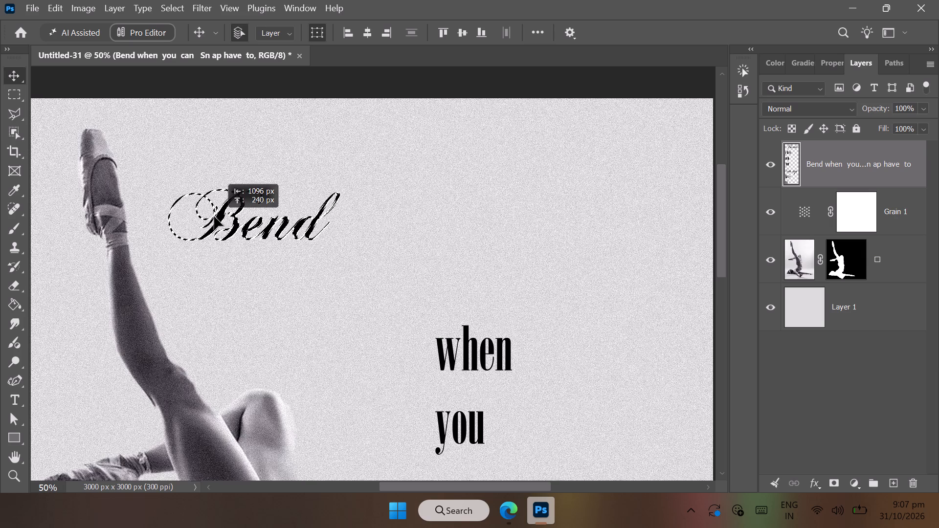
{"action": "left_click_drag", "start_coordinate": [214, 217], "coordinate": [171, 177]}
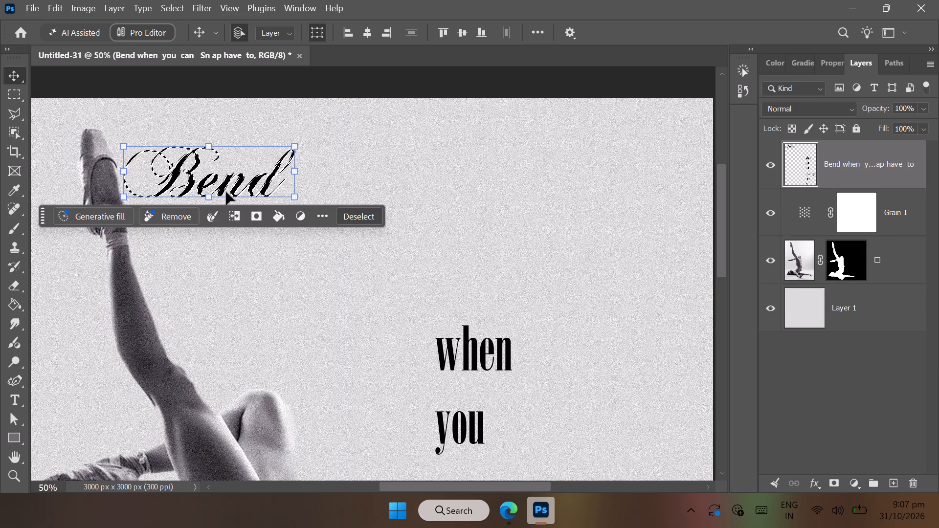
Rotate the selected word "Bend" to about 77.6°, scale it to about 88% and place it against the raised foot, around X 703, Y 414 px.
{"action": "left_click_drag", "start_coordinate": [307, 198], "coordinate": [283, 243]}
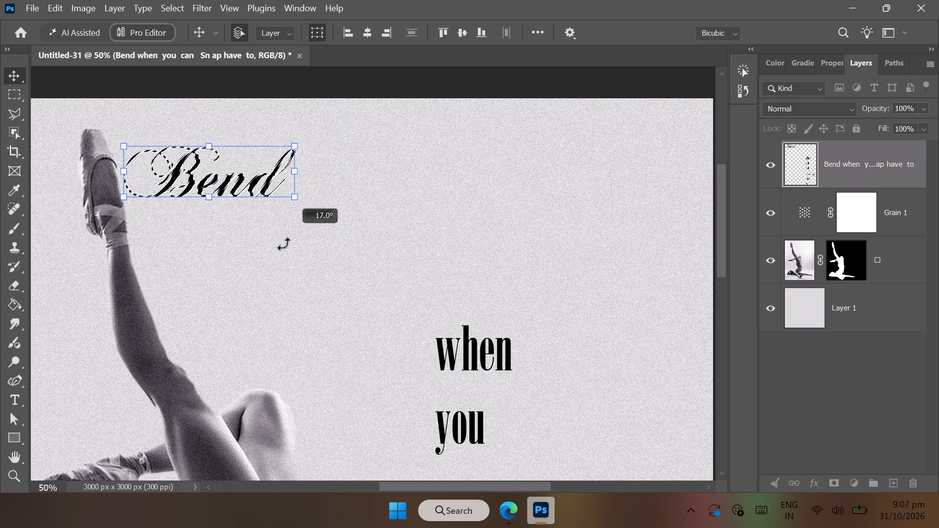
{"action": "left_click_drag", "start_coordinate": [283, 243], "coordinate": [198, 267]}
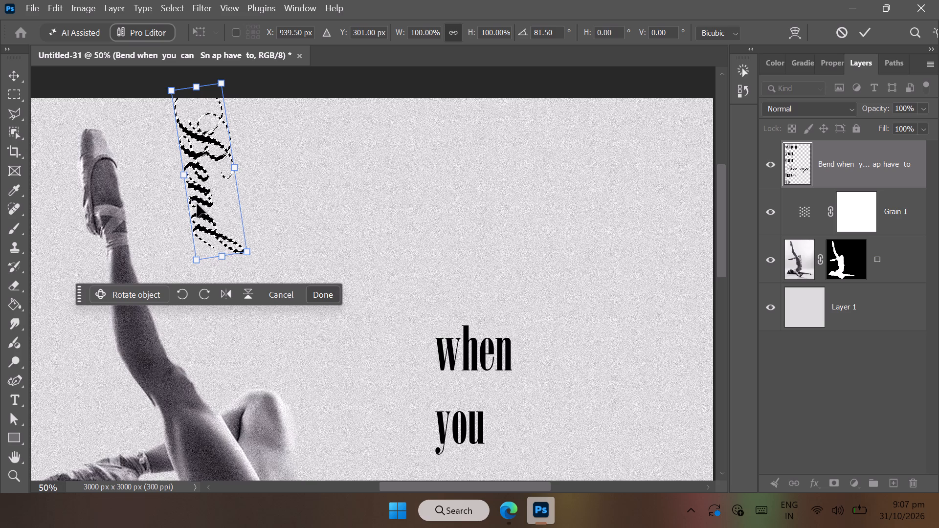
{"action": "left_click_drag", "start_coordinate": [197, 200], "coordinate": [158, 236]}
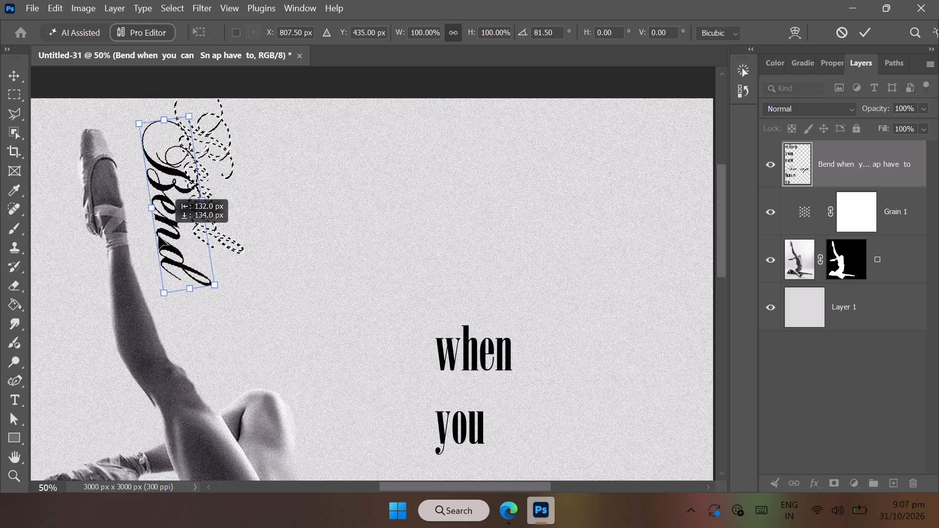
{"action": "left_click_drag", "start_coordinate": [158, 236], "coordinate": [147, 236]}
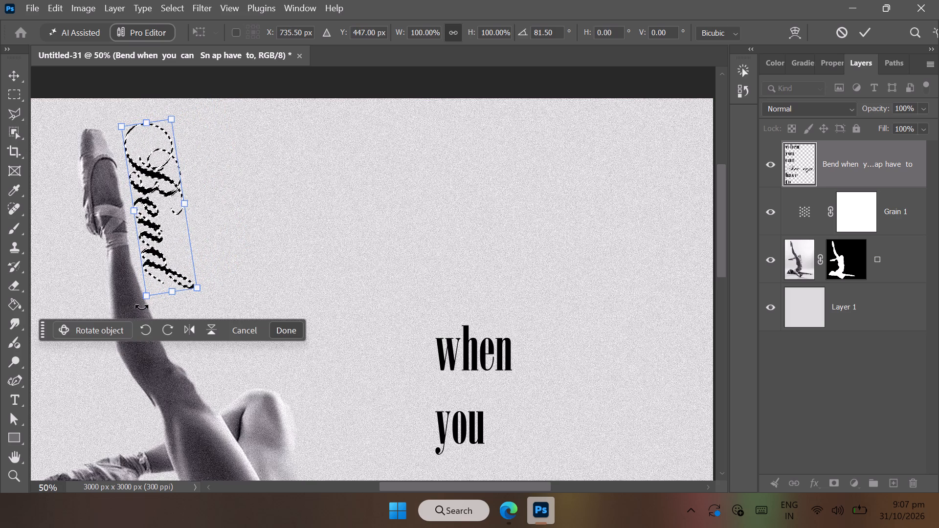
{"action": "left_click_drag", "start_coordinate": [141, 308], "coordinate": [148, 309]}
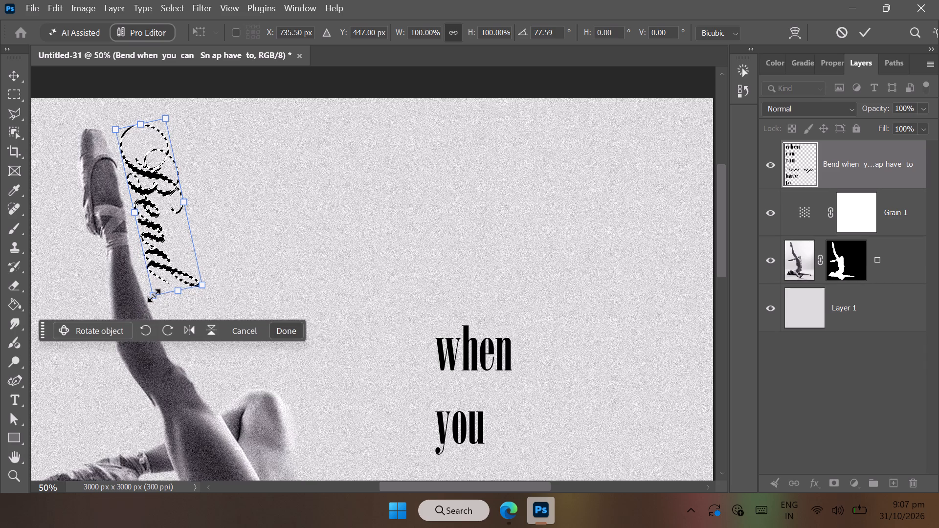
{"action": "left_click_drag", "start_coordinate": [154, 295], "coordinate": [154, 274]}
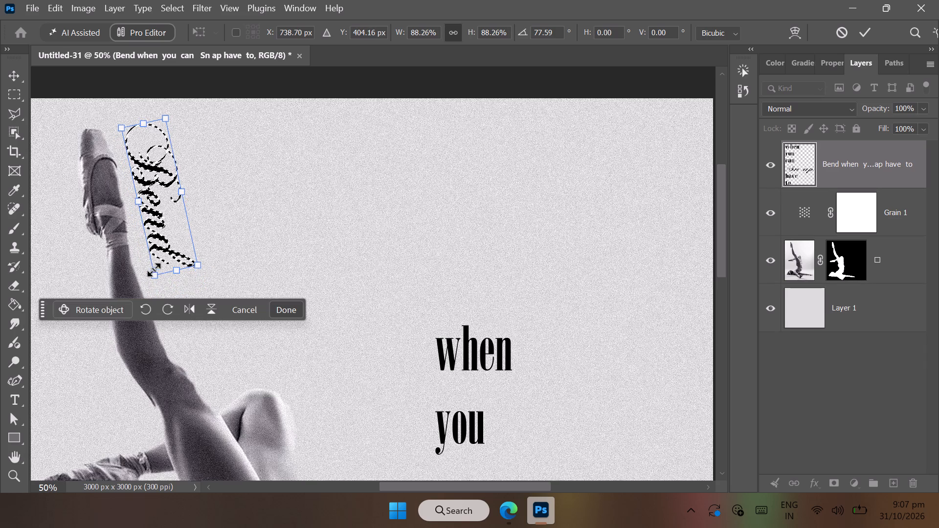
{"action": "left_click_drag", "start_coordinate": [156, 224], "coordinate": [155, 225]}
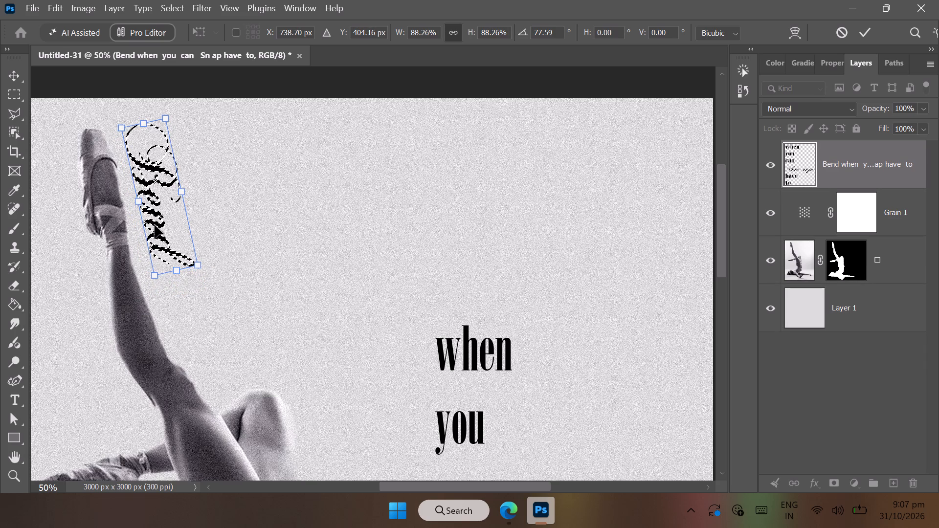
{"action": "left_click_drag", "start_coordinate": [155, 225], "coordinate": [148, 227]}
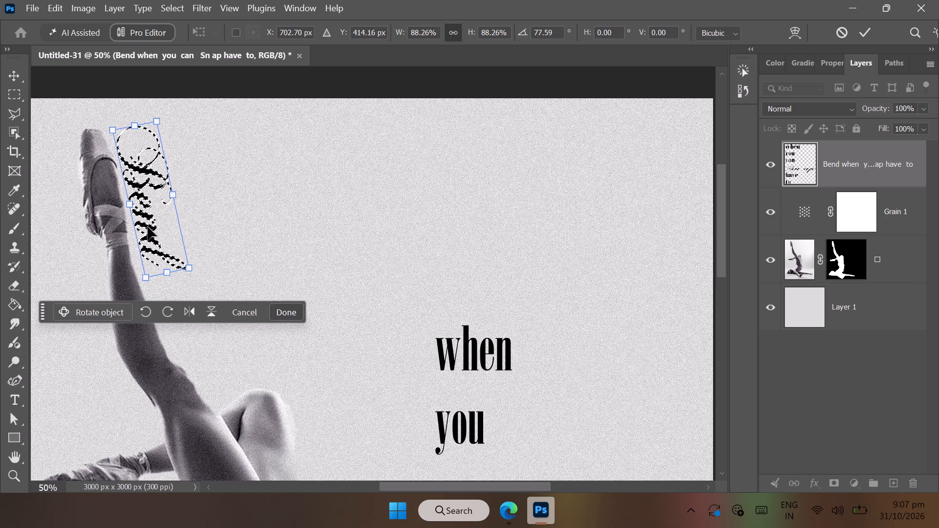
Distort the corners of "Bend" slightly to follow the line of the dancer's foot and ankle, apply the transform and deselect.
{"action": "left_click", "coordinate": [57, 6]}
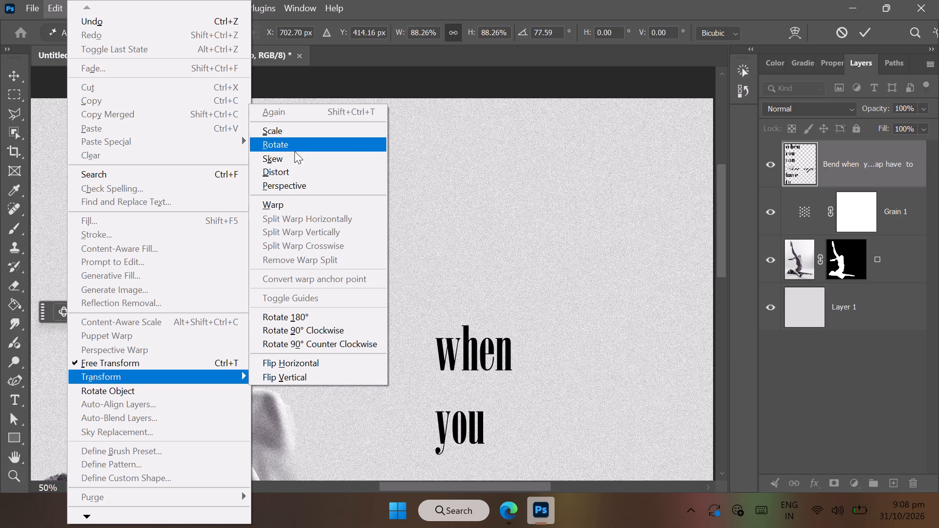
{"action": "left_click", "coordinate": [295, 171]}
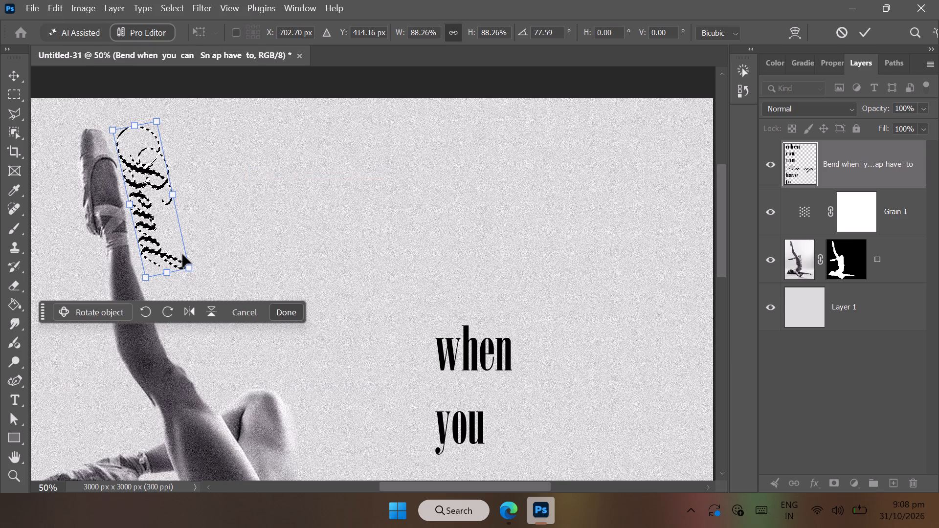
{"action": "left_click_drag", "start_coordinate": [147, 276], "coordinate": [141, 276]}
{"action": "left_click_drag", "start_coordinate": [164, 273], "coordinate": [160, 276]}
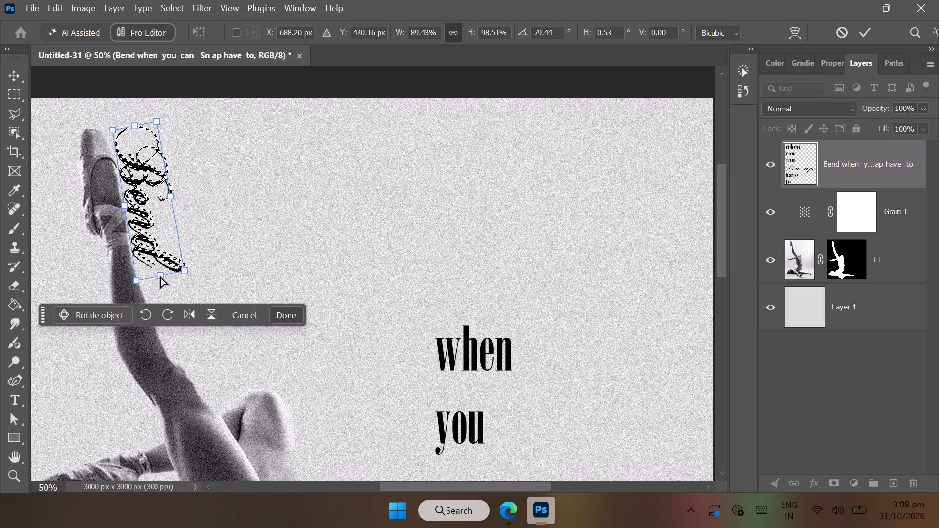
{"action": "left_click_drag", "start_coordinate": [184, 268], "coordinate": [181, 271]}
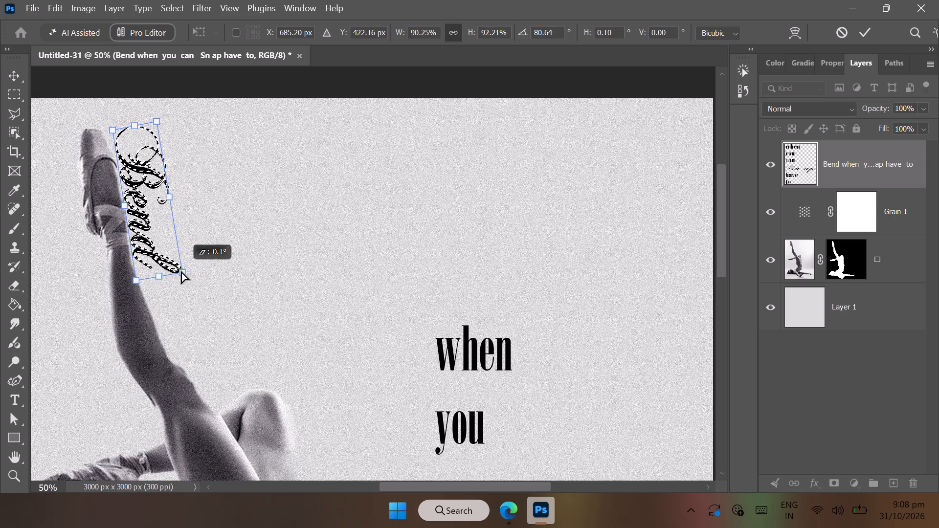
{"action": "left_click_drag", "start_coordinate": [181, 271], "coordinate": [179, 271]}
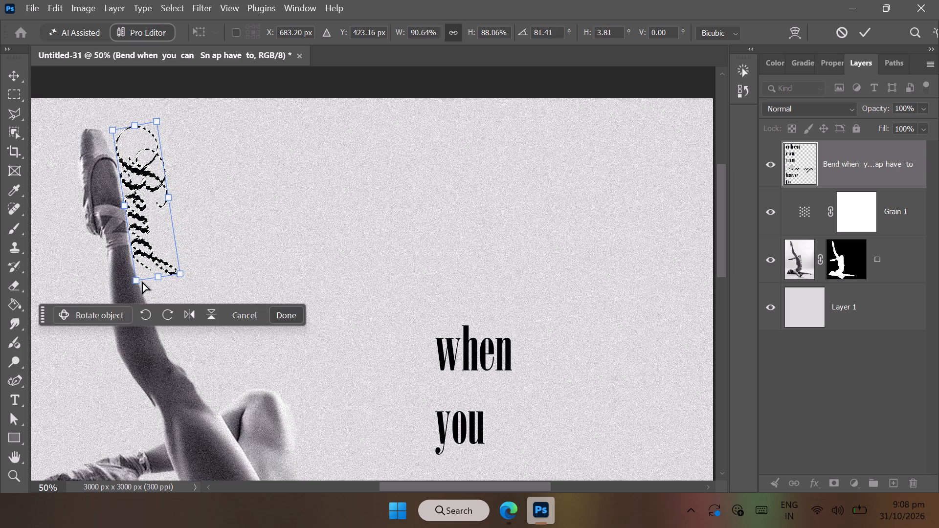
{"action": "left_click", "coordinate": [135, 280]}
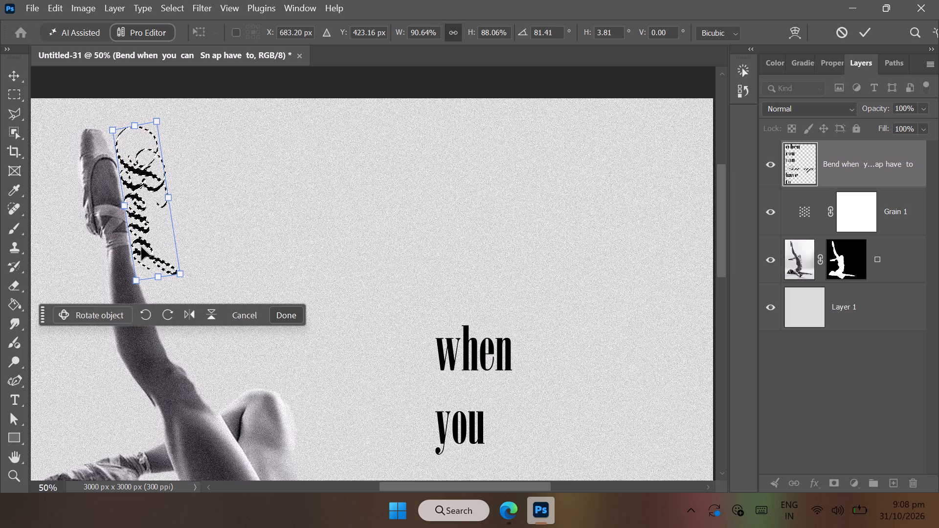
{"action": "left_click", "coordinate": [141, 247]}
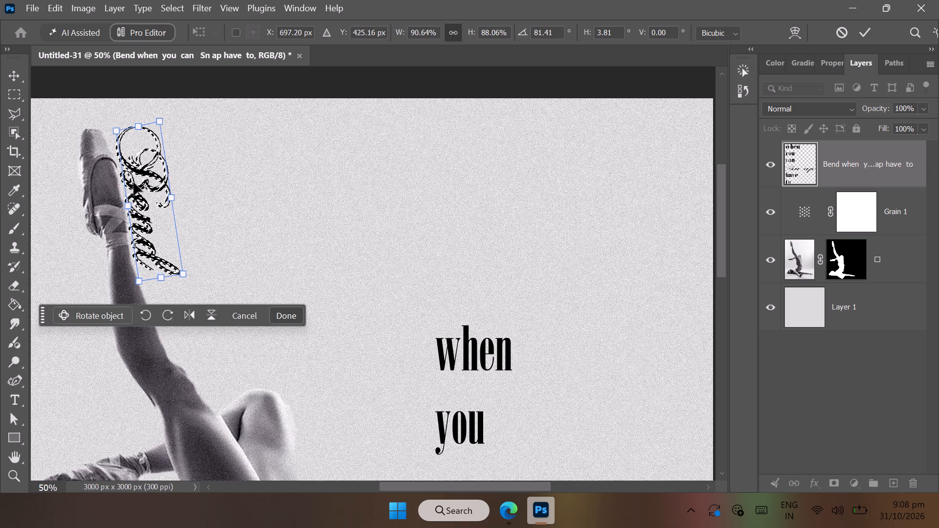
{"action": "left_click_drag", "start_coordinate": [117, 132], "coordinate": [114, 135]}
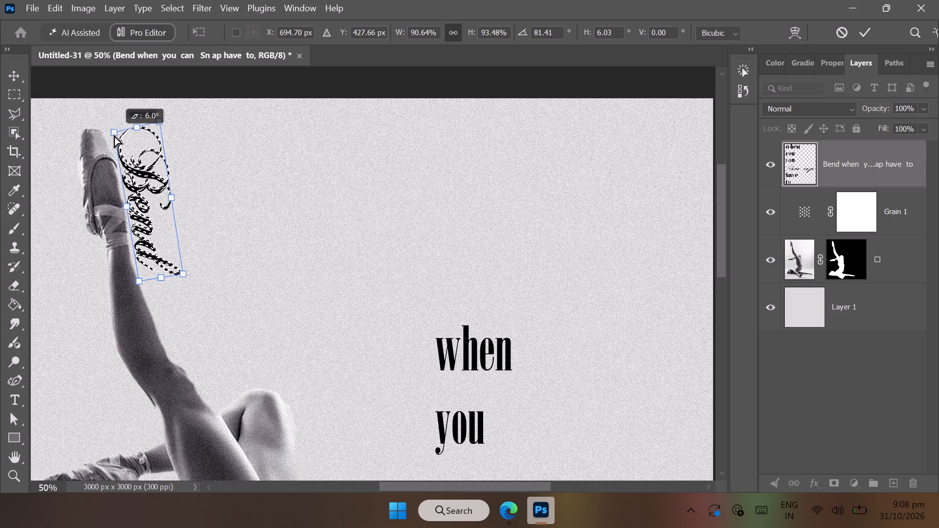
{"action": "left_click_drag", "start_coordinate": [114, 135], "coordinate": [112, 136]}
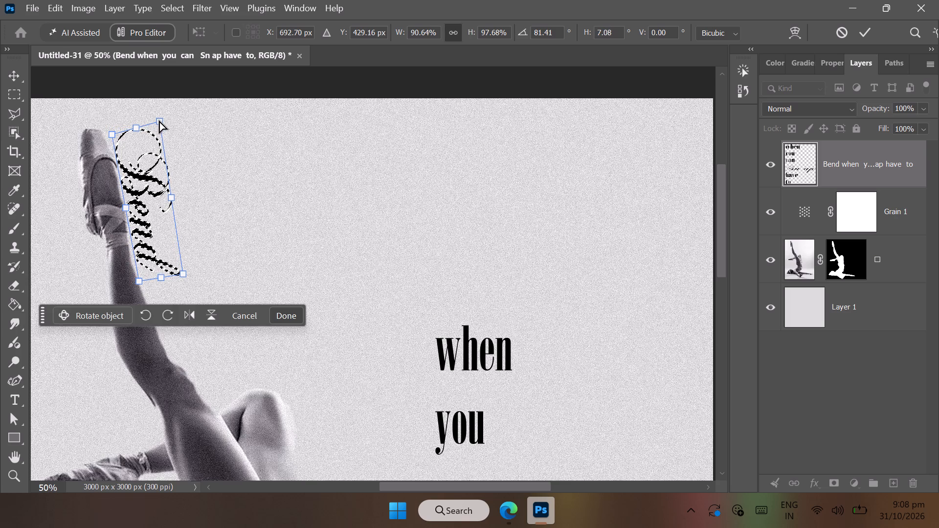
{"action": "left_click_drag", "start_coordinate": [159, 120], "coordinate": [154, 123]}
{"action": "left_click", "coordinate": [291, 316]}
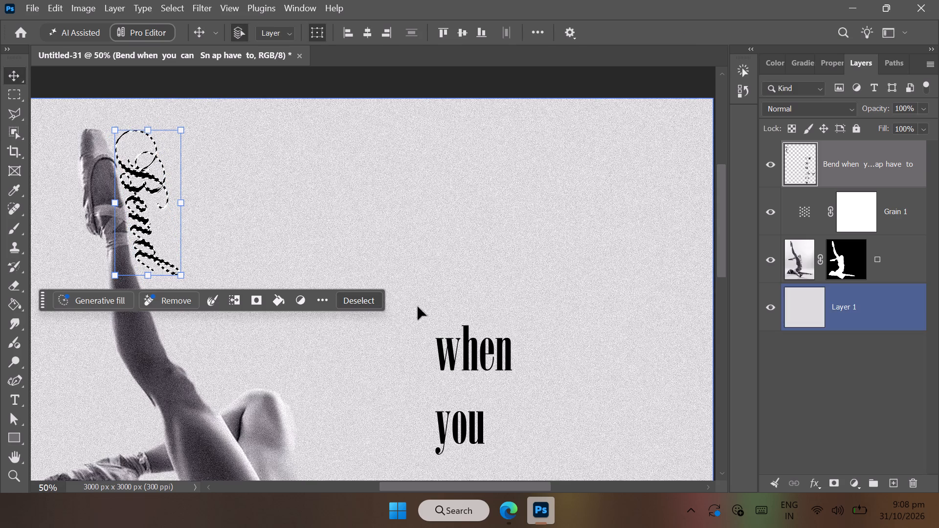
{"action": "left_click", "coordinate": [370, 302]}
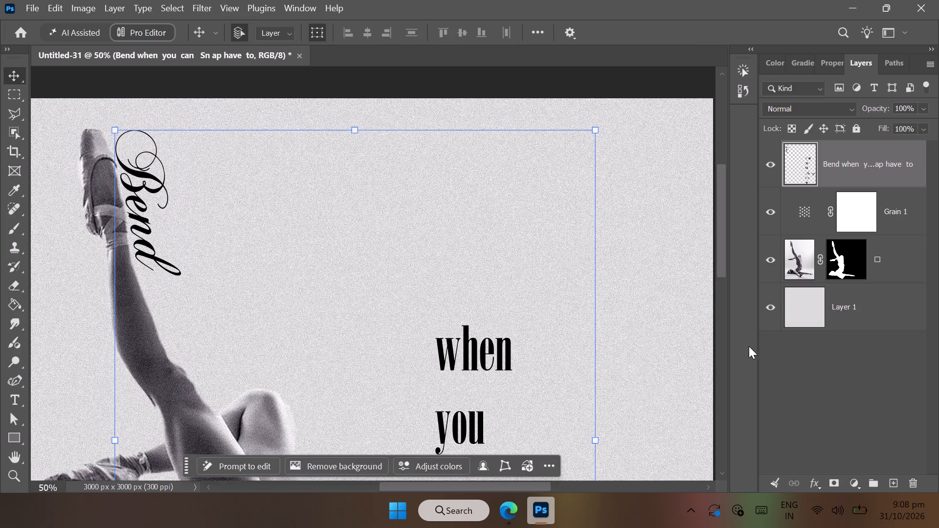
With no layer selected, rotate the whole canvas 90° clockwise and a further 180° so "Bend" reads upright along the leg.
{"action": "left_click", "coordinate": [788, 362]}
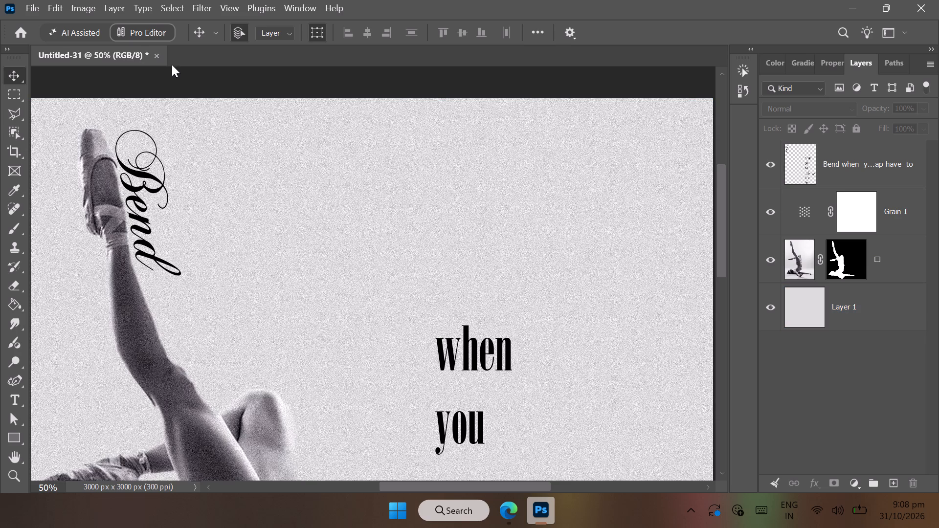
{"action": "left_click", "coordinate": [91, 11]}
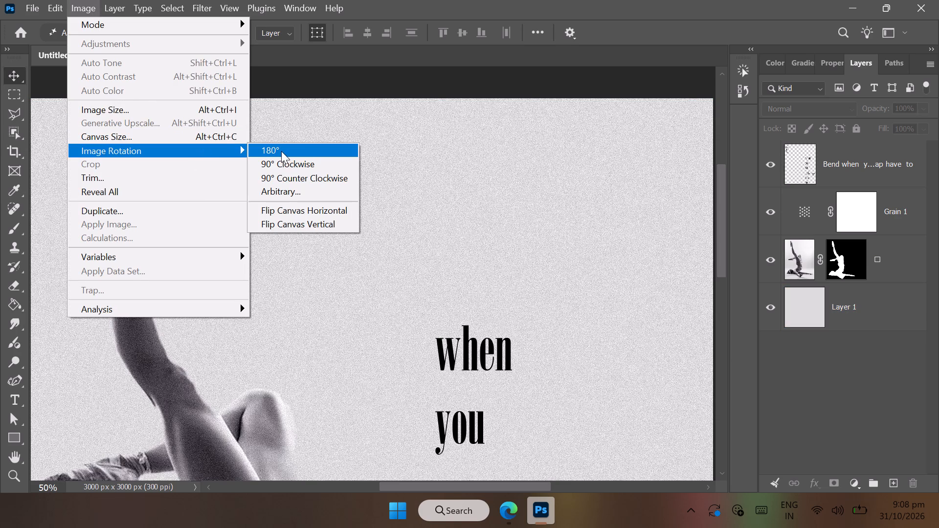
{"action": "left_click", "coordinate": [283, 158]}
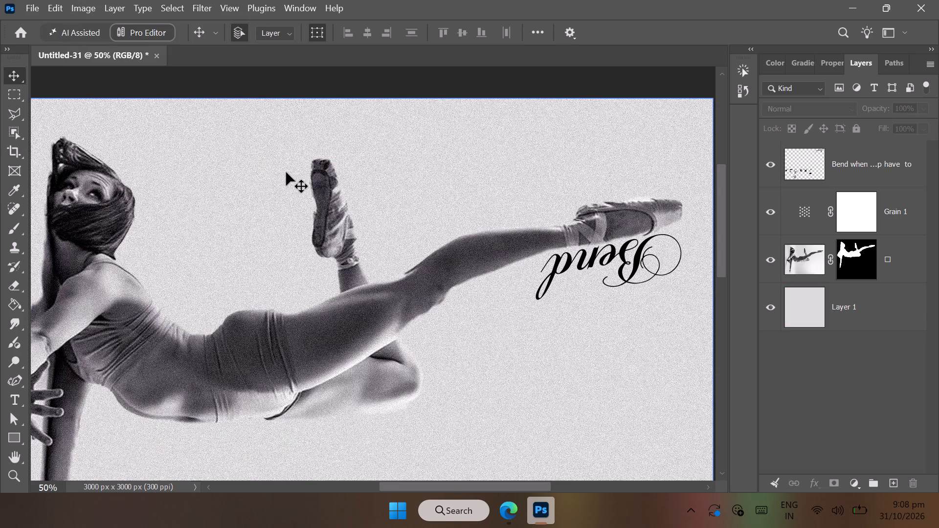
{"action": "left_click", "coordinate": [85, 4]}
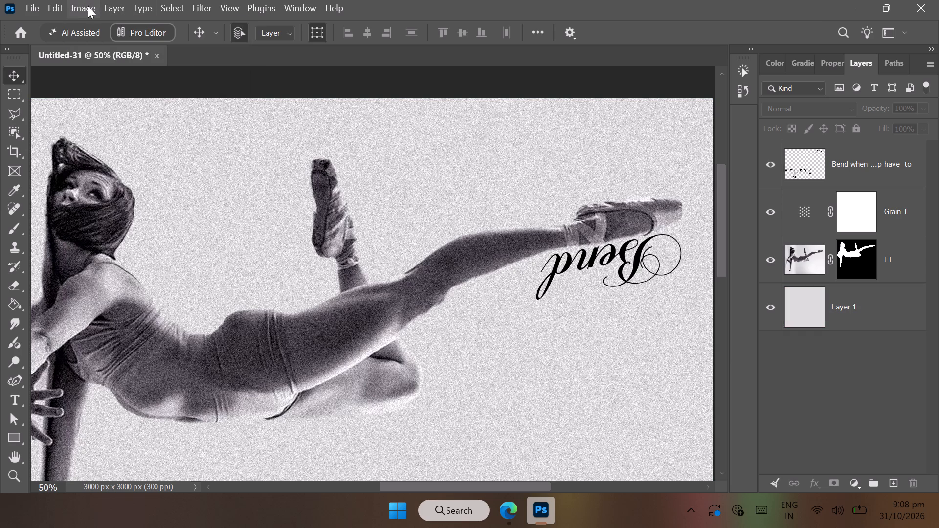
{"action": "left_click", "coordinate": [88, 6]}
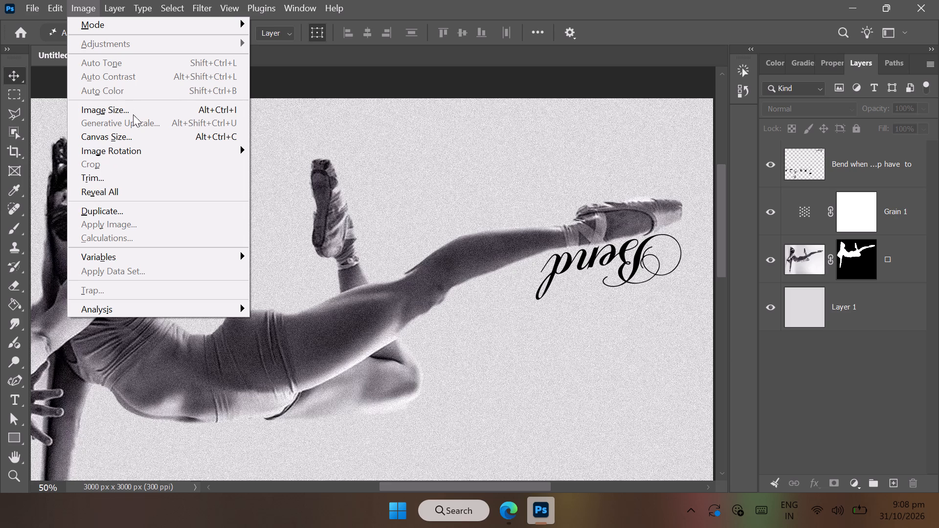
{"action": "left_click", "coordinate": [264, 150]}
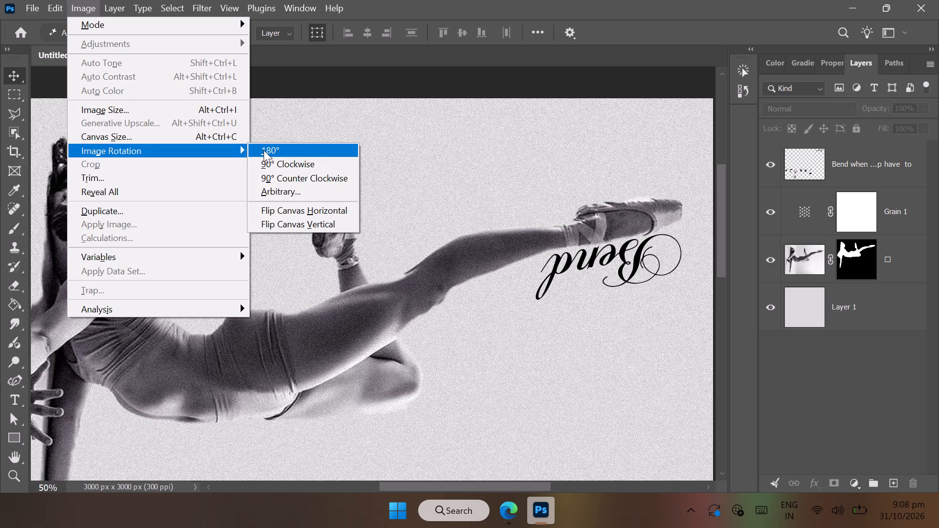
Select the words "when" and "you" with one rectangular marquee and paste a copy of them onto a new layer.
{"action": "scroll", "coordinate": [313, 208], "scroll_direction": "down", "scroll_amount": 2}
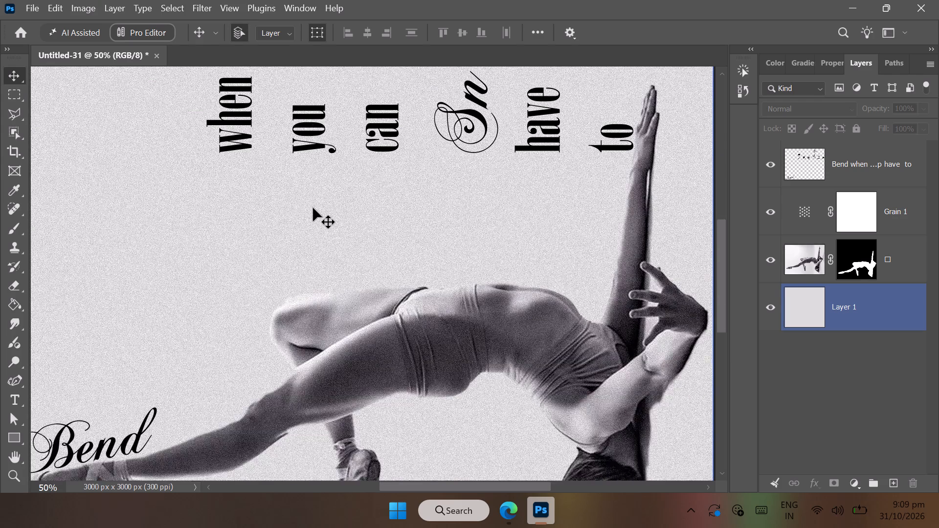
{"action": "scroll", "coordinate": [313, 208], "scroll_direction": "down", "scroll_amount": 2}
{"action": "scroll", "coordinate": [313, 208], "scroll_direction": "up", "scroll_amount": 1}
{"action": "scroll", "coordinate": [313, 208], "scroll_direction": "down", "scroll_amount": 1, "text": "ctrl"}
{"action": "scroll", "coordinate": [313, 208], "scroll_direction": "up", "scroll_amount": 1, "text": "ctrl"}
{"action": "scroll", "coordinate": [313, 208], "scroll_direction": "up", "scroll_amount": 2}
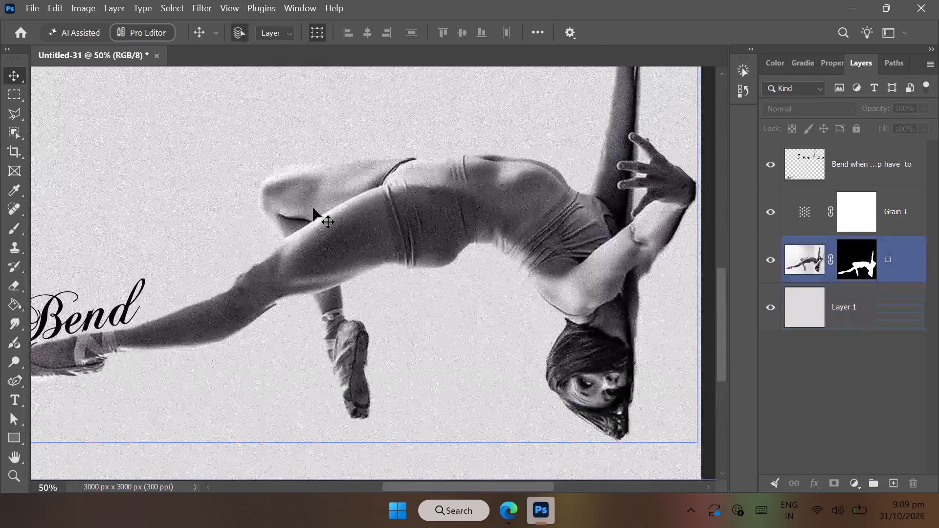
{"action": "scroll", "coordinate": [313, 208], "scroll_direction": "up", "scroll_amount": 3}
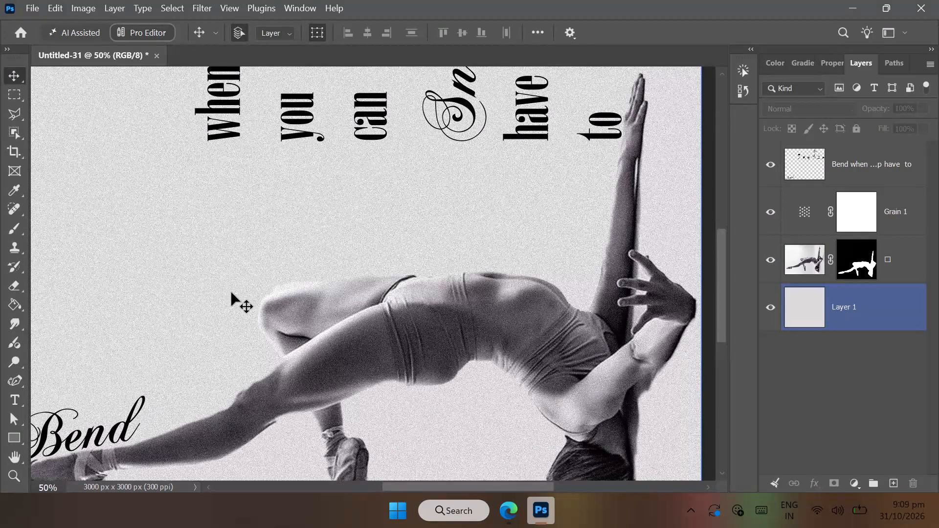
{"action": "scroll", "coordinate": [311, 216], "scroll_direction": "up", "scroll_amount": 1}
{"action": "scroll", "coordinate": [311, 216], "scroll_direction": "down", "scroll_amount": 1, "text": "ctrl"}
{"action": "scroll", "coordinate": [311, 216], "scroll_direction": "up", "scroll_amount": 1, "text": "ctrl"}
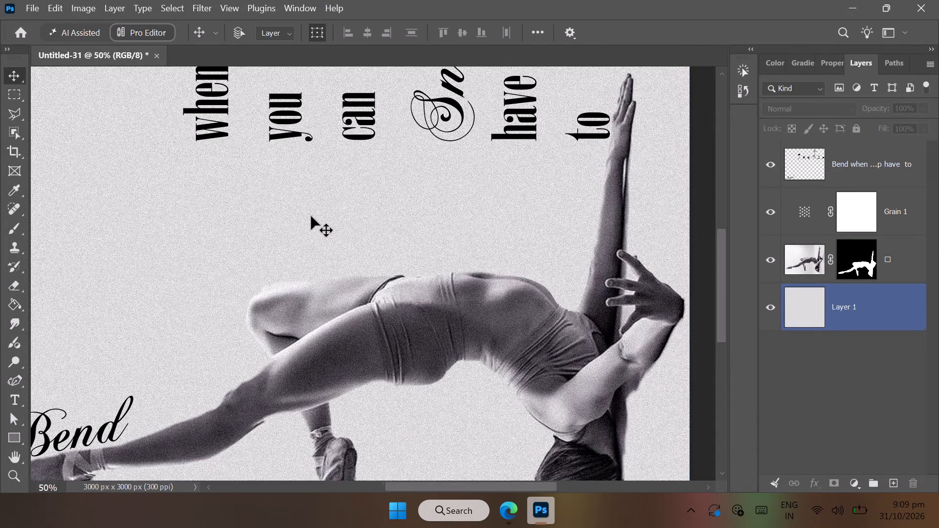
{"action": "scroll", "coordinate": [311, 216], "scroll_direction": "up", "scroll_amount": 1, "text": "ctrl"}
{"action": "scroll", "coordinate": [311, 216], "scroll_direction": "down", "scroll_amount": 1, "text": "ctrl"}
{"action": "scroll", "coordinate": [311, 216], "scroll_direction": "up", "scroll_amount": 1, "text": "ctrl"}
{"action": "scroll", "coordinate": [311, 216], "scroll_direction": "up", "scroll_amount": 2}
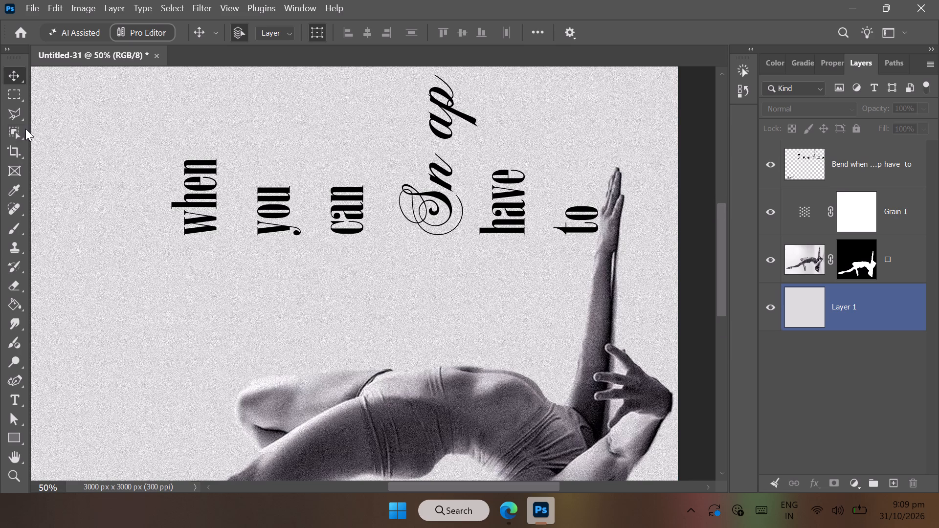
{"action": "left_click", "coordinate": [13, 97]}
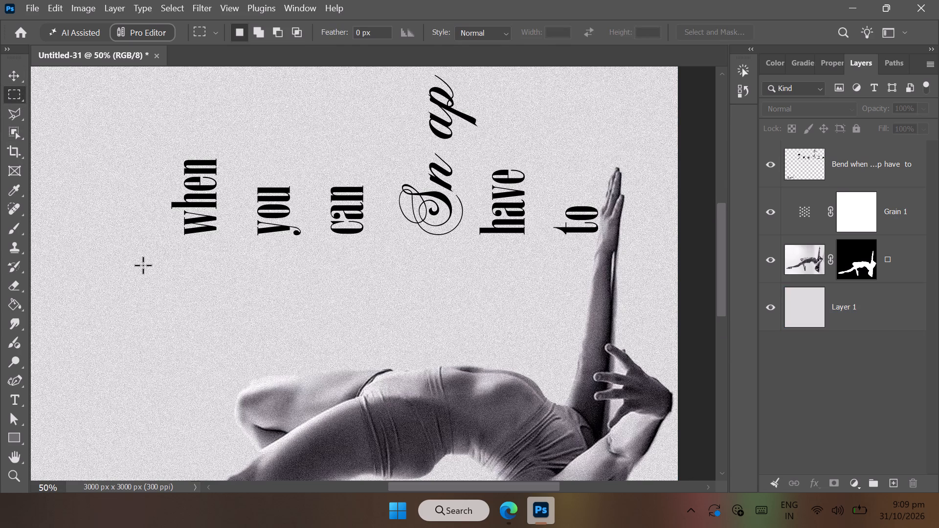
{"action": "left_click_drag", "start_coordinate": [143, 265], "coordinate": [279, 154]}
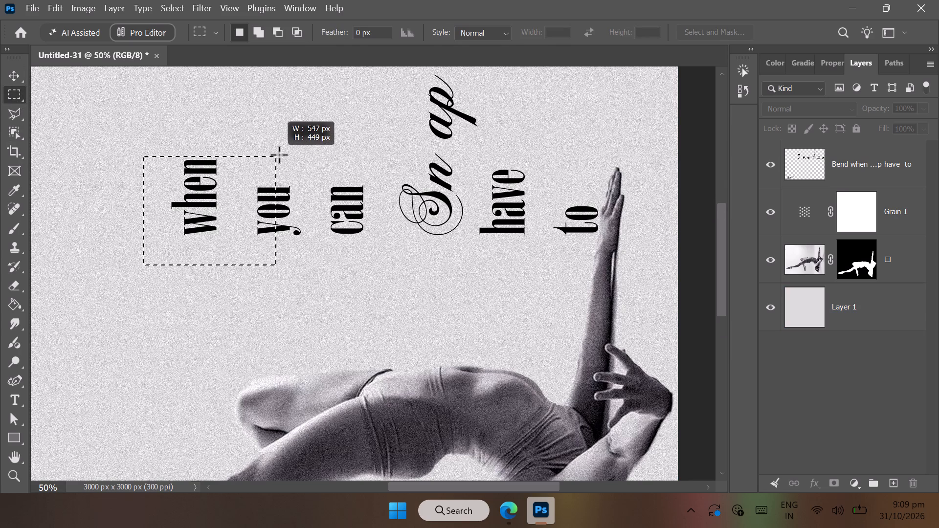
{"action": "left_click_drag", "start_coordinate": [279, 154], "coordinate": [304, 126]}
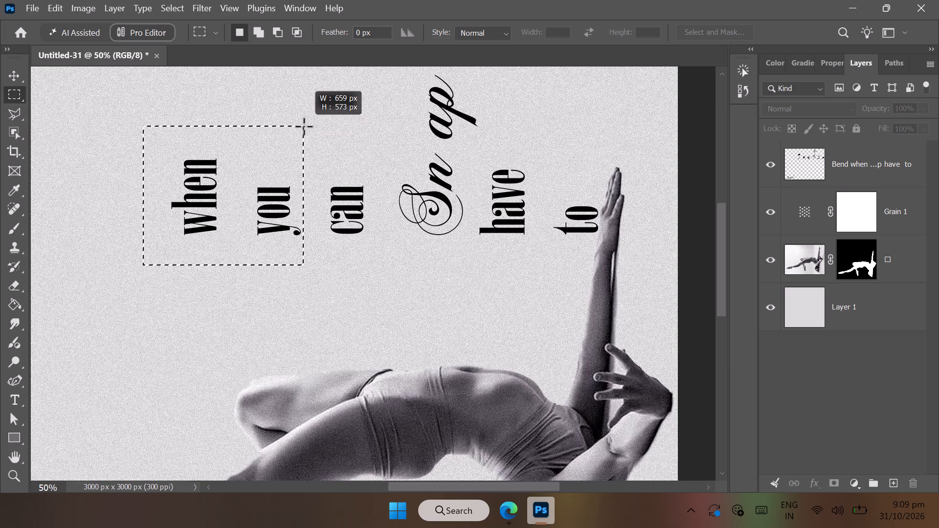
{"action": "left_click_drag", "start_coordinate": [304, 126], "coordinate": [306, 138]}
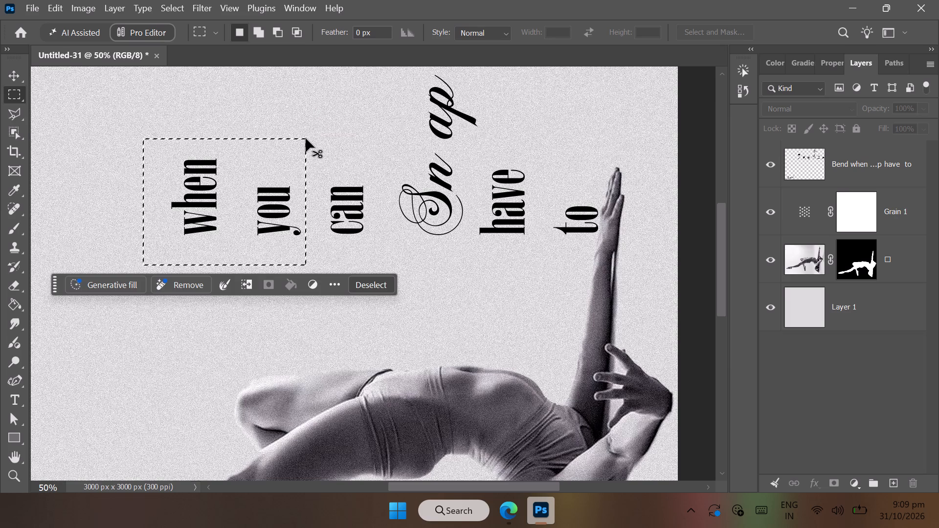
{"action": "key", "text": "ctrl+c"}
{"action": "key", "text": "ctrl+v"}
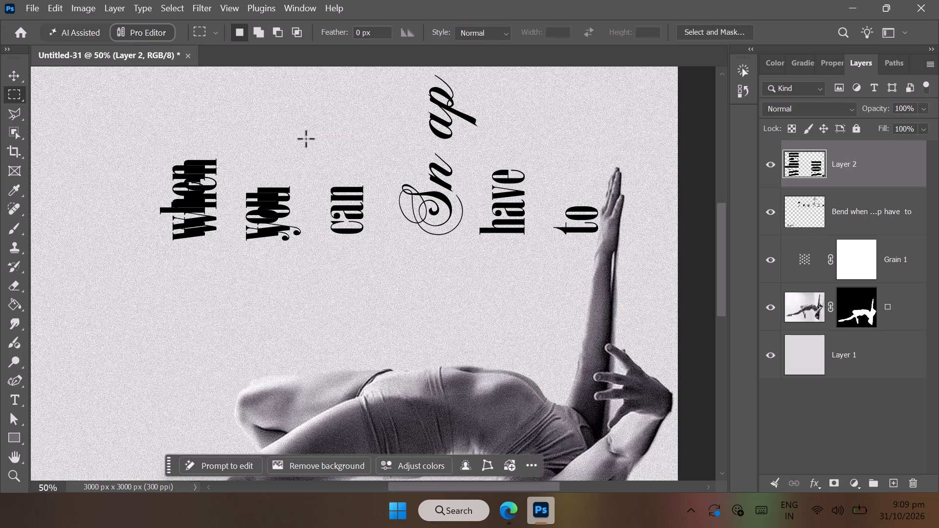
Move the pasted copy of "when" and "you" off the original words into the empty background above the dancer's extended leg.
{"action": "left_click", "coordinate": [8, 72]}
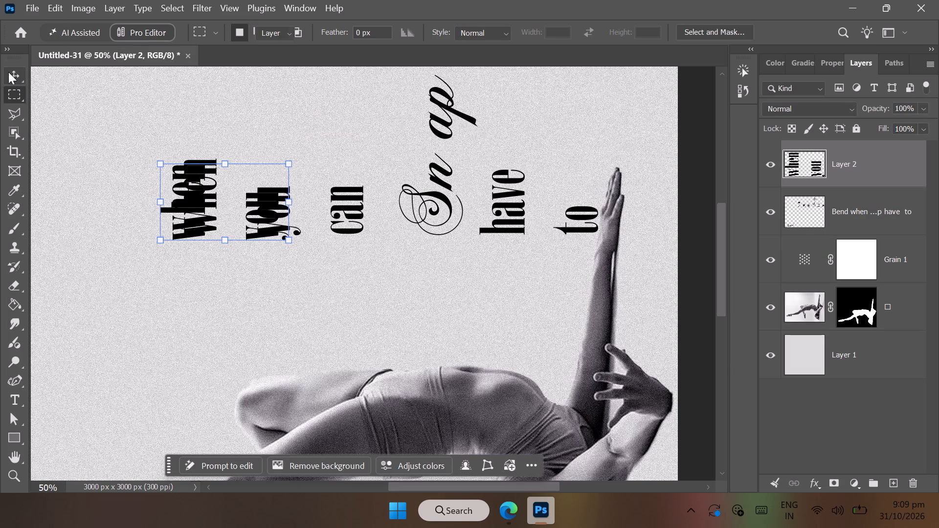
{"action": "left_click_drag", "start_coordinate": [180, 210], "coordinate": [179, 210]}
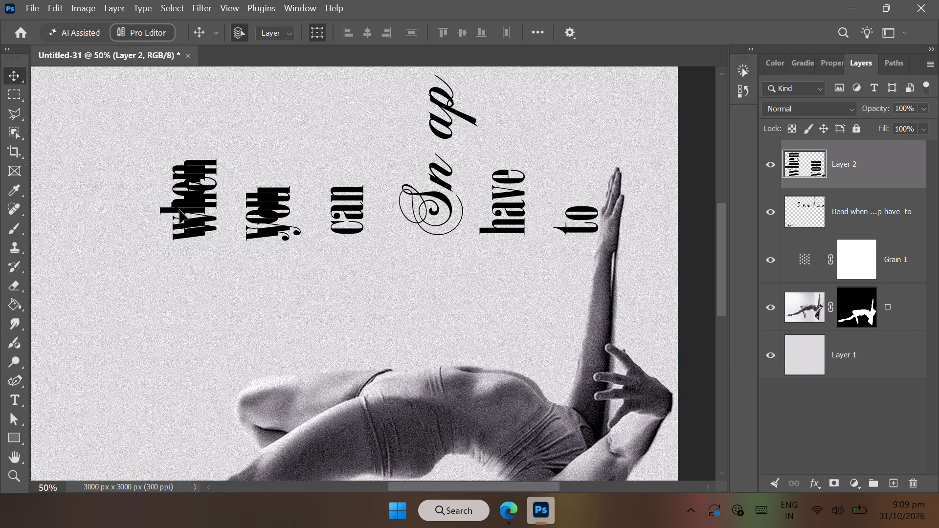
{"action": "left_click_drag", "start_coordinate": [179, 210], "coordinate": [130, 291]}
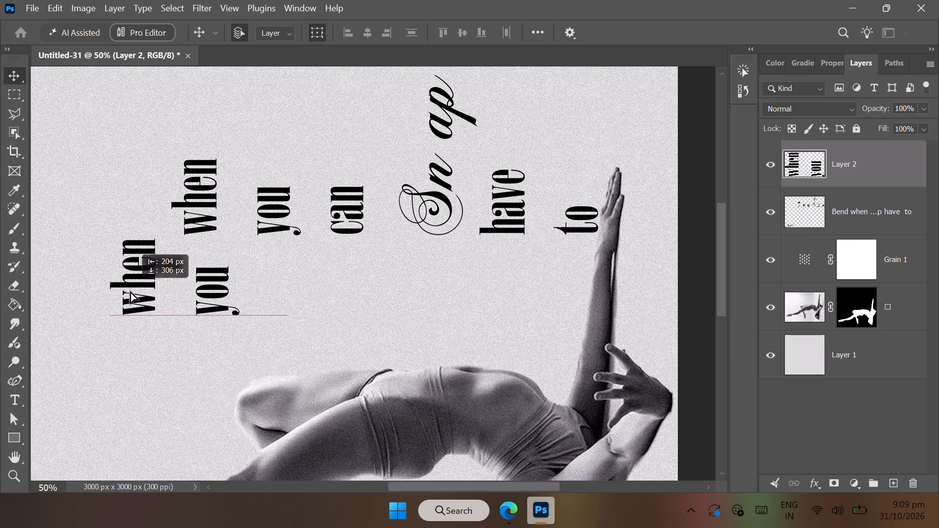
{"action": "left_click_drag", "start_coordinate": [130, 291], "coordinate": [130, 295]}
Select only the copied word "when", rotate it to about 78.6° and move it beside "Bend" on the leg, around X 847, Y 2158 px.
{"action": "scroll", "coordinate": [130, 295], "scroll_direction": "down", "scroll_amount": 2}
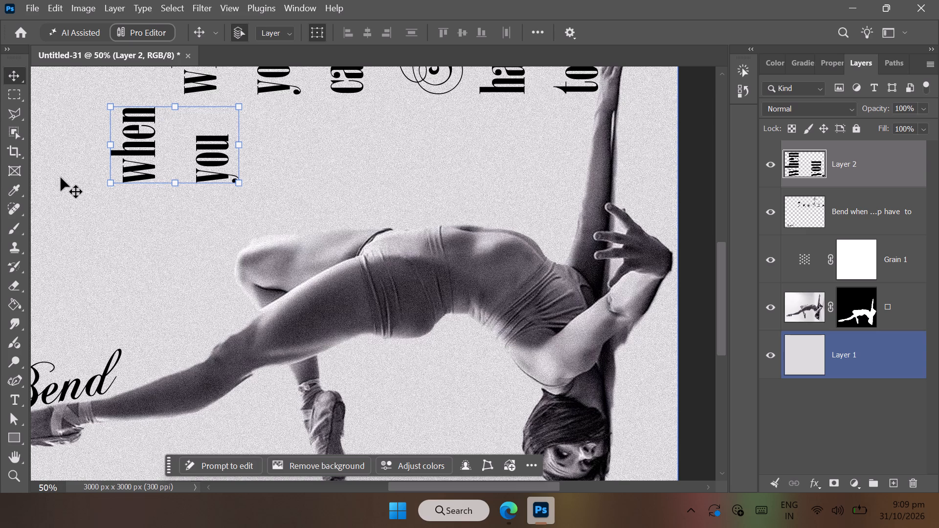
{"action": "left_click", "coordinate": [7, 94]}
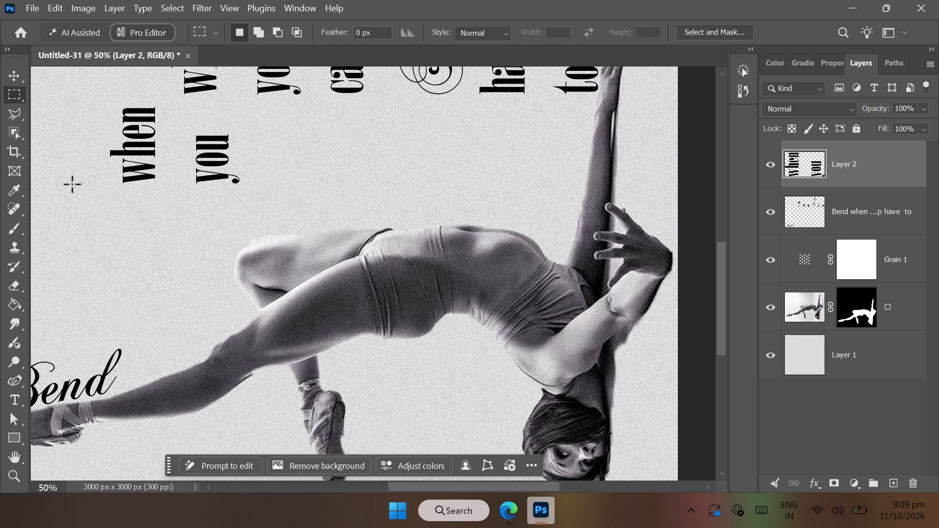
{"action": "left_click_drag", "start_coordinate": [96, 204], "coordinate": [146, 123]}
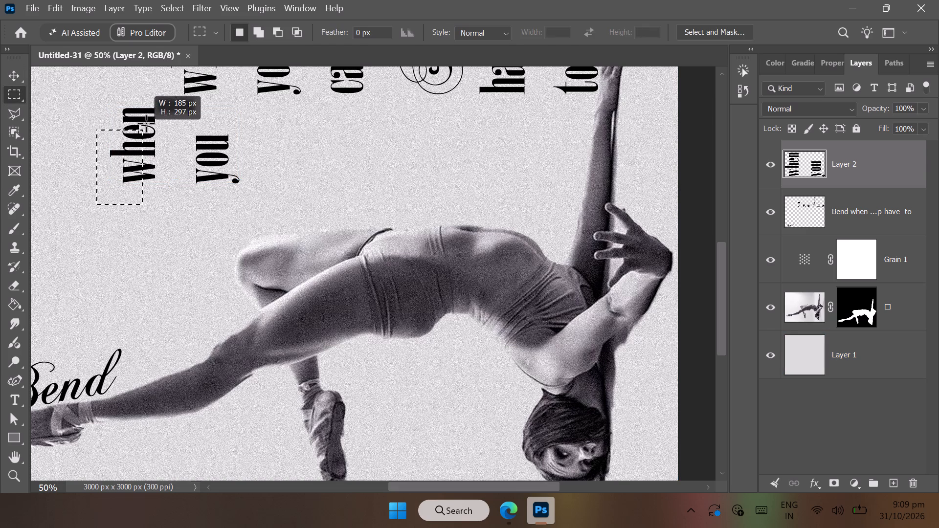
{"action": "left_click_drag", "start_coordinate": [146, 123], "coordinate": [162, 102]}
{"action": "left_click", "coordinate": [14, 76]}
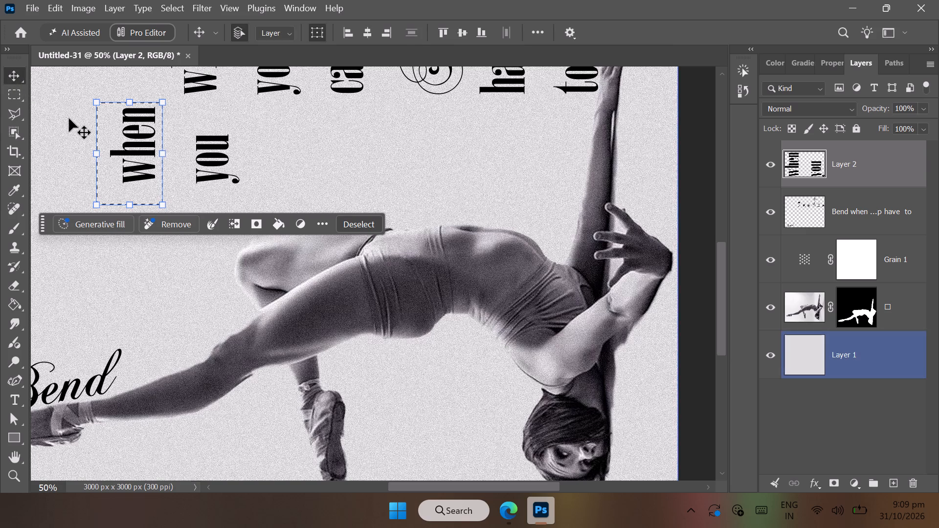
{"action": "left_click_drag", "start_coordinate": [177, 98], "coordinate": [178, 100]}
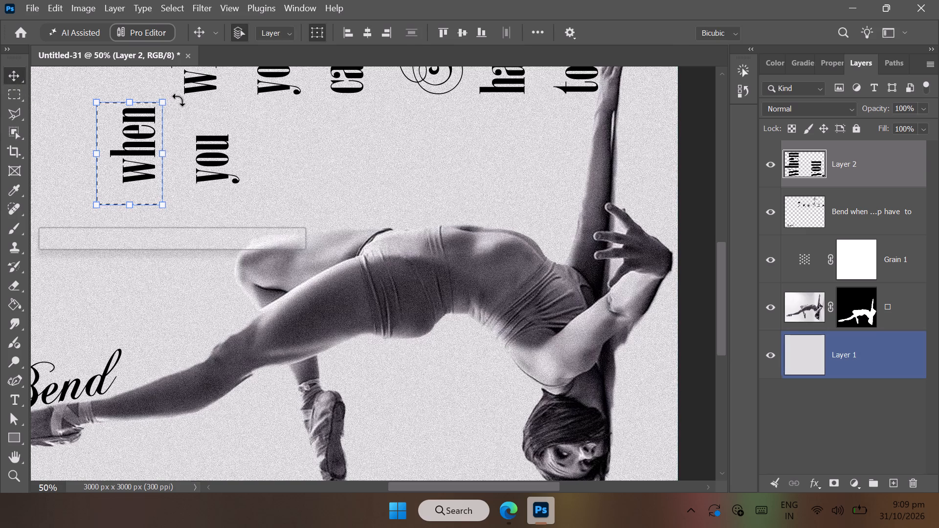
{"action": "left_click_drag", "start_coordinate": [178, 100], "coordinate": [186, 185]}
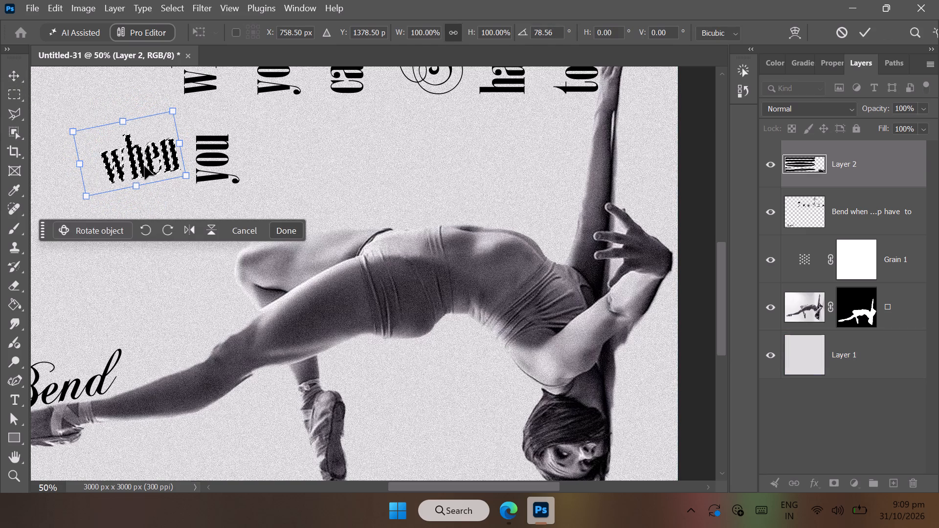
{"action": "left_click_drag", "start_coordinate": [144, 166], "coordinate": [160, 268]}
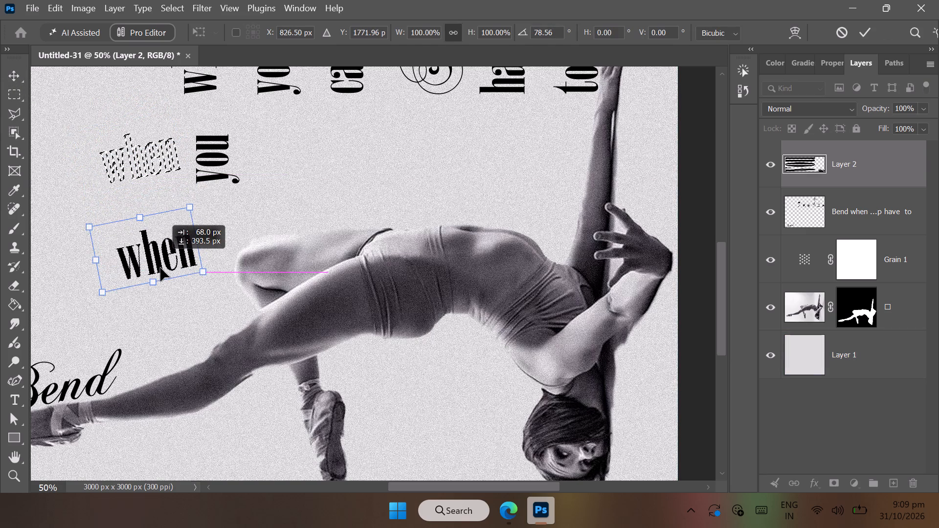
{"action": "left_click_drag", "start_coordinate": [160, 268], "coordinate": [160, 317]}
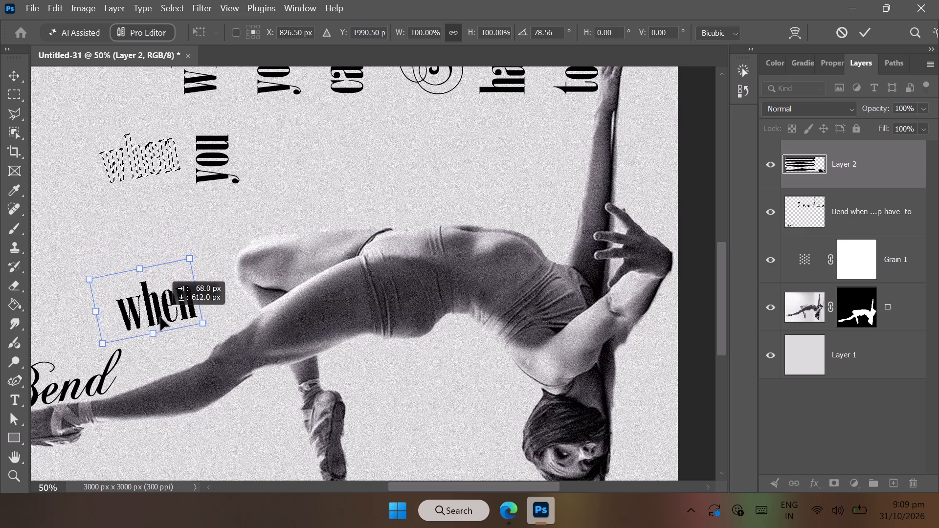
{"action": "left_click_drag", "start_coordinate": [160, 317], "coordinate": [165, 356]}
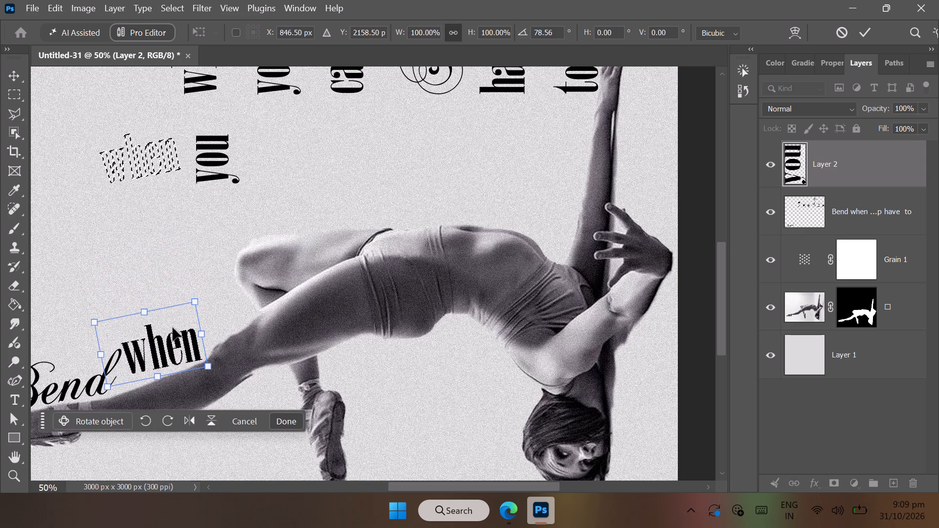
Scale "when" to about 71%, rotate it to about 71.5° and fit it along the shin after "Bend", around X 810, Y 2242 px.
{"action": "left_click_drag", "start_coordinate": [197, 298], "coordinate": [187, 304]}
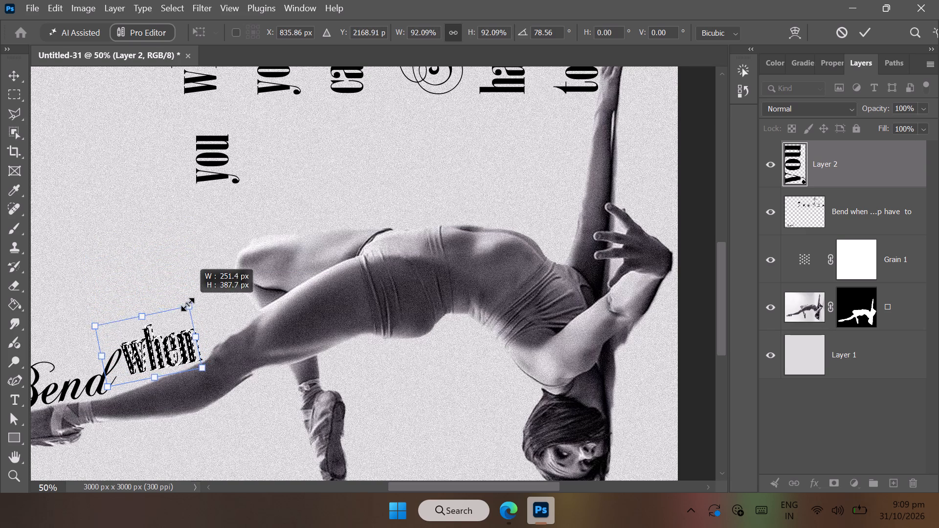
{"action": "left_click_drag", "start_coordinate": [187, 304], "coordinate": [166, 318]}
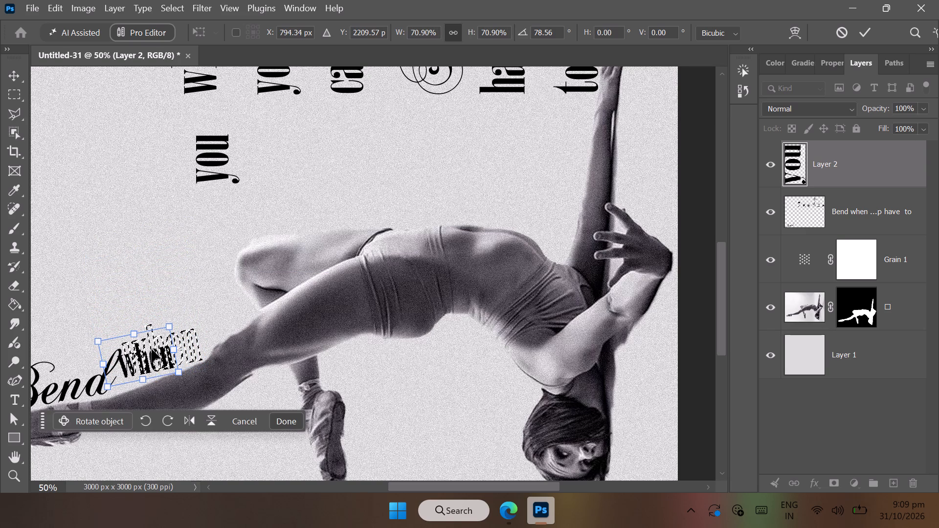
{"action": "left_click_drag", "start_coordinate": [148, 370], "coordinate": [151, 372]}
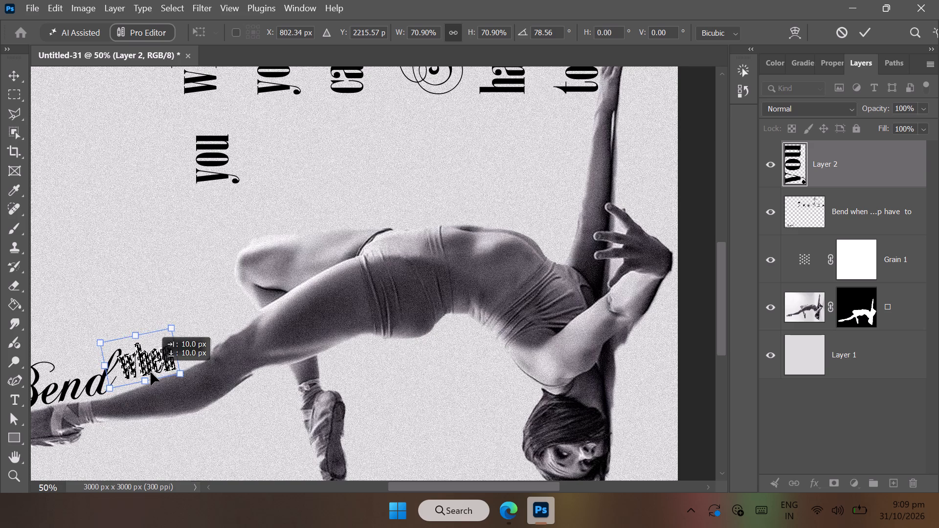
{"action": "left_click_drag", "start_coordinate": [151, 372], "coordinate": [153, 373]}
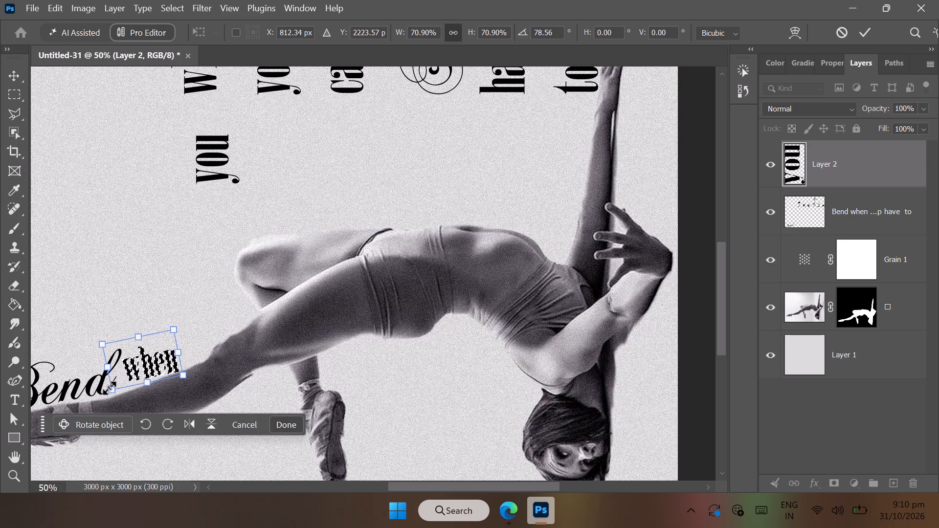
{"action": "left_click_drag", "start_coordinate": [101, 399], "coordinate": [107, 403]}
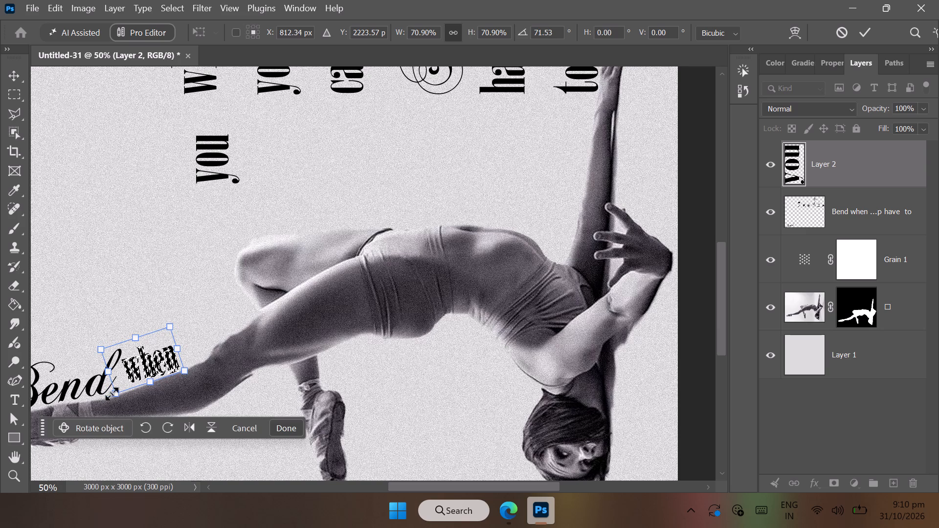
{"action": "left_click_drag", "start_coordinate": [152, 365], "coordinate": [150, 365]}
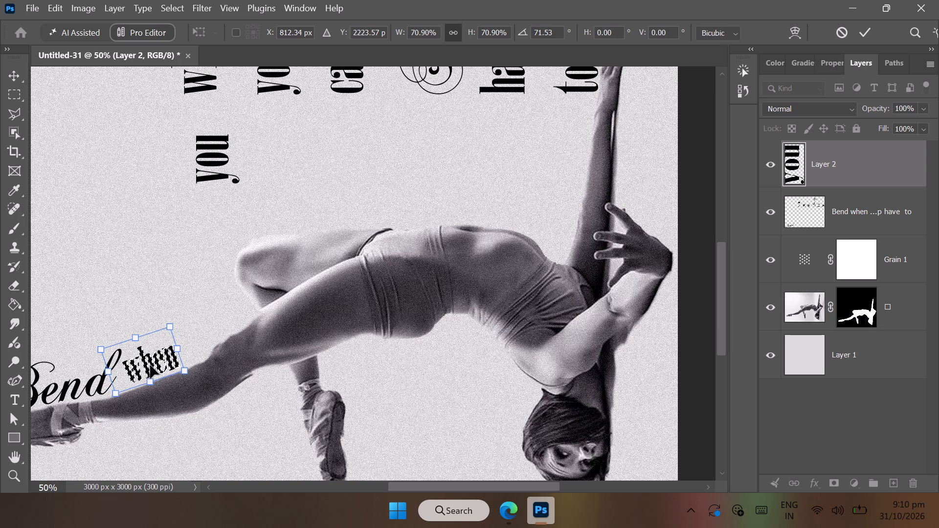
{"action": "left_click_drag", "start_coordinate": [150, 365], "coordinate": [147, 371]}
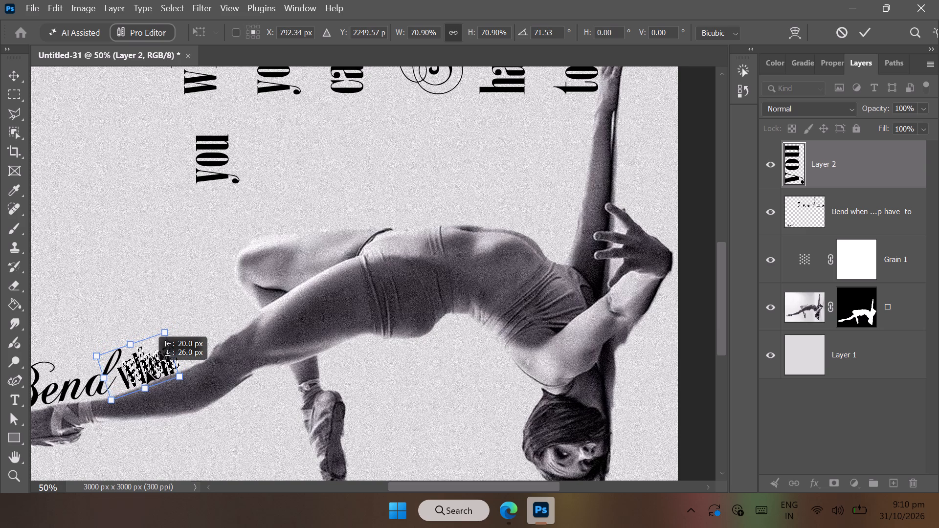
{"action": "left_click_drag", "start_coordinate": [147, 371], "coordinate": [147, 370]}
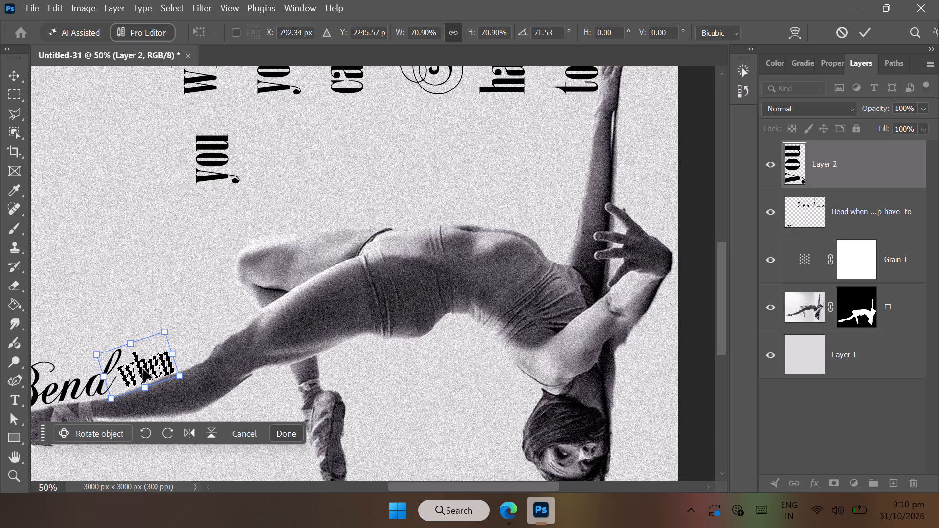
{"action": "left_click_drag", "start_coordinate": [145, 369], "coordinate": [150, 368]}
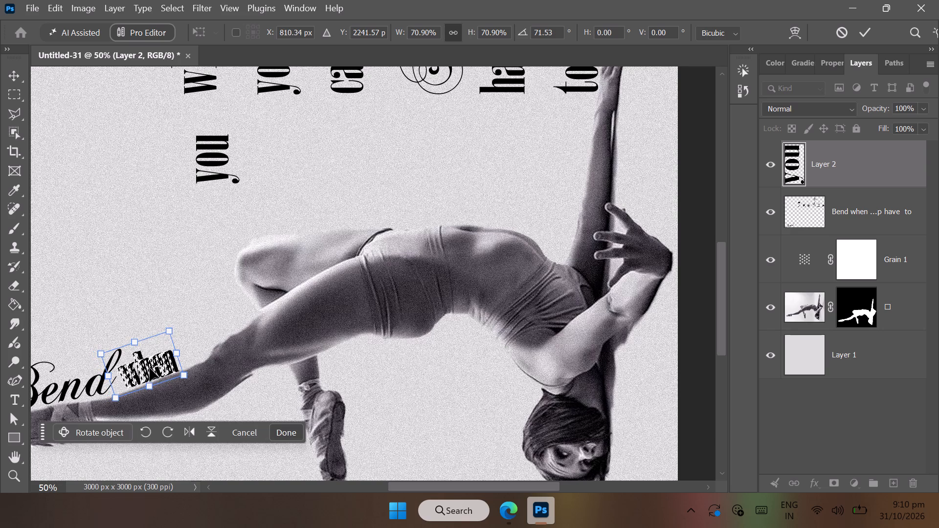
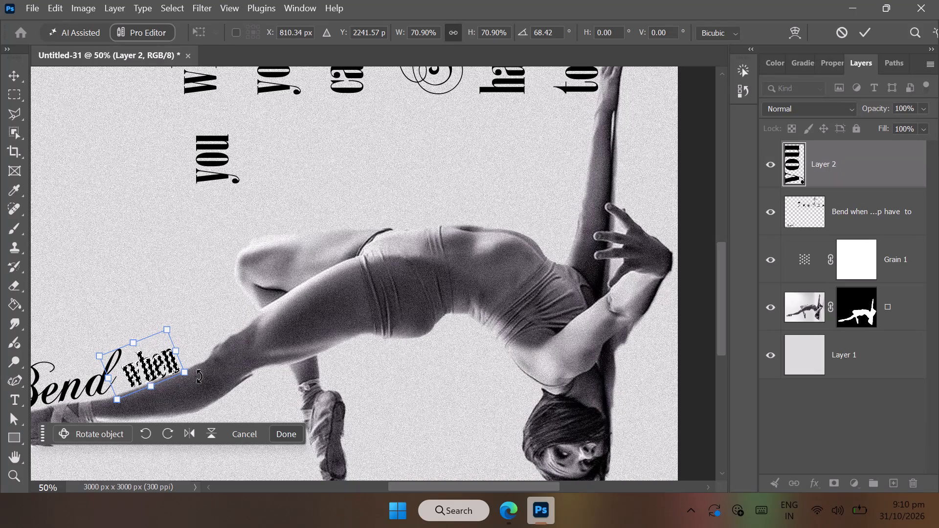
Apply the tilt of about 68.4° to "when" beside "Bend" and clear the selection.
{"action": "left_click", "coordinate": [283, 429]}
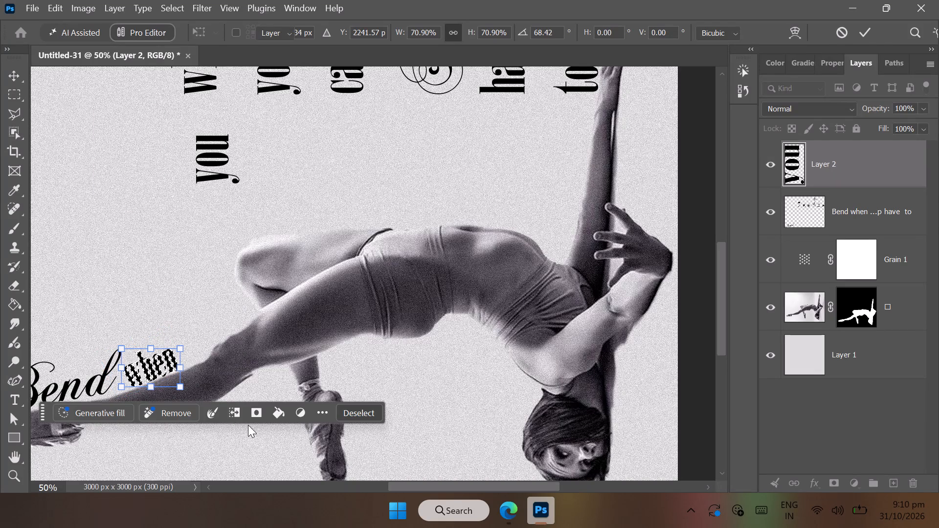
{"action": "left_click", "coordinate": [349, 413]}
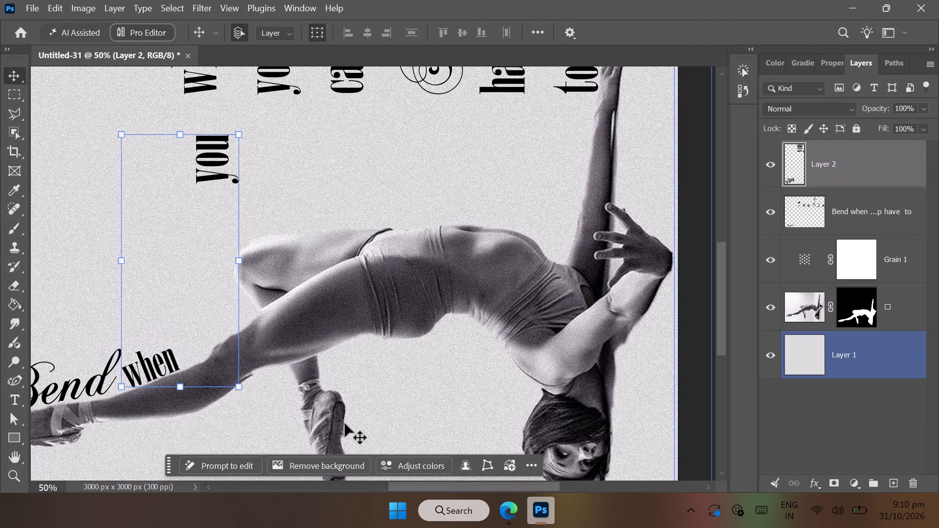
{"action": "left_click", "coordinate": [805, 445]}
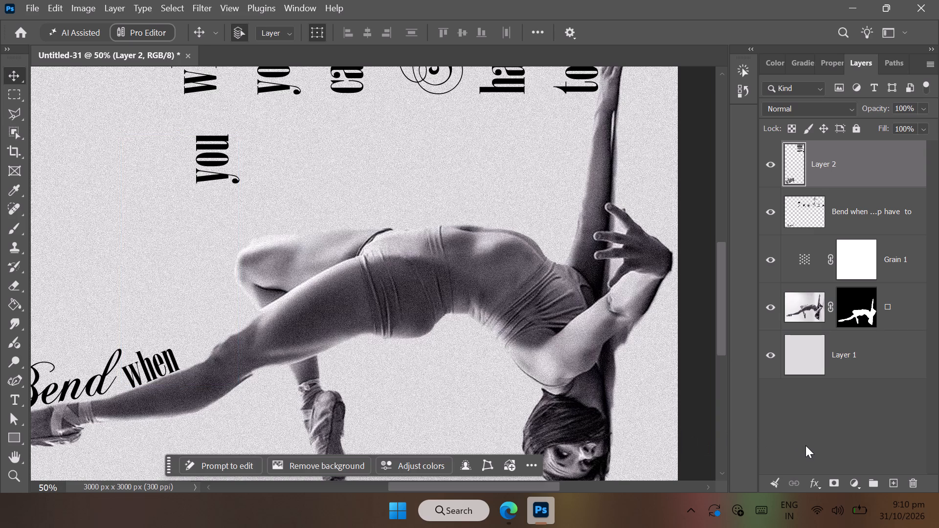
Select only the copied word "you" with a rectangular marquee and move it down beside the bent knee, around X 1088, Y 1775 px.
{"action": "scroll", "coordinate": [476, 444], "scroll_direction": "left", "scroll_amount": 2}
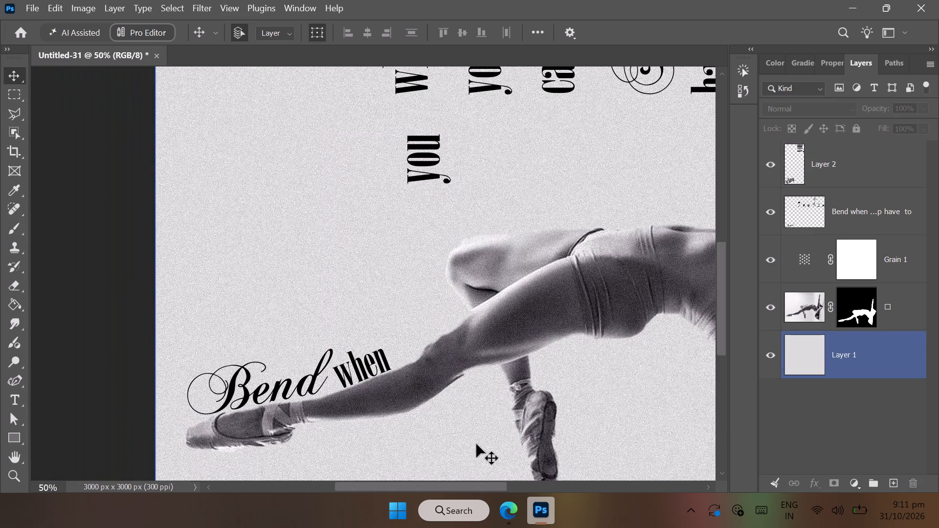
{"action": "scroll", "coordinate": [476, 444], "scroll_direction": "left", "scroll_amount": 1}
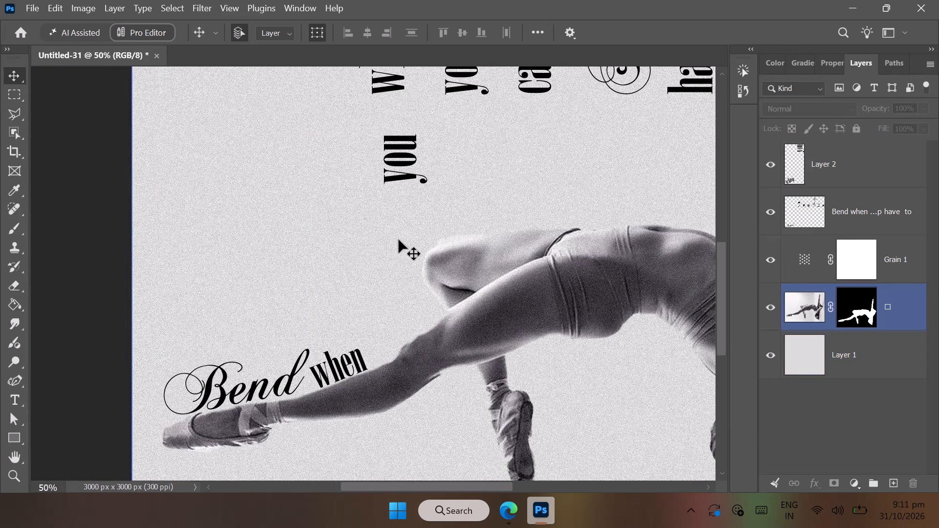
{"action": "left_click", "coordinate": [17, 94]}
{"action": "left_click_drag", "start_coordinate": [368, 196], "coordinate": [428, 130]}
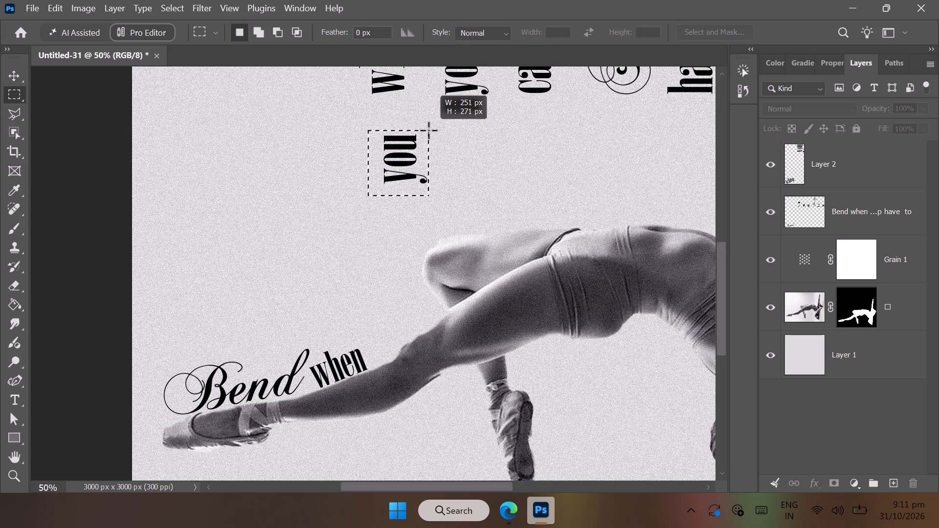
{"action": "left_click_drag", "start_coordinate": [428, 130], "coordinate": [432, 129]}
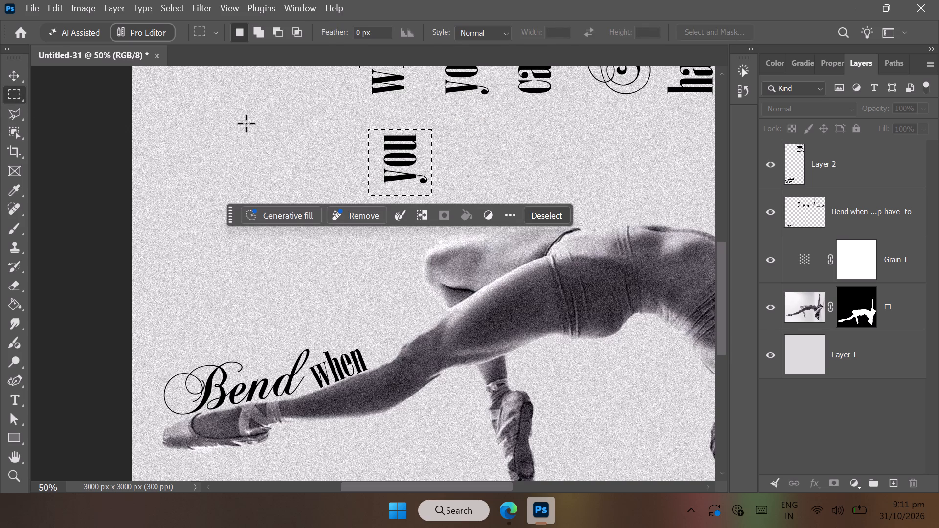
{"action": "left_click", "coordinate": [19, 75]}
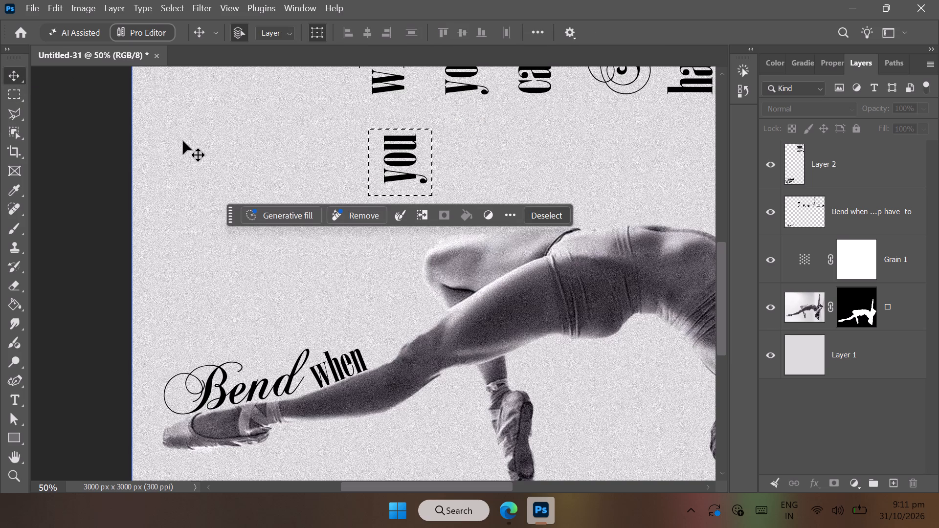
{"action": "left_click", "coordinate": [398, 177]}
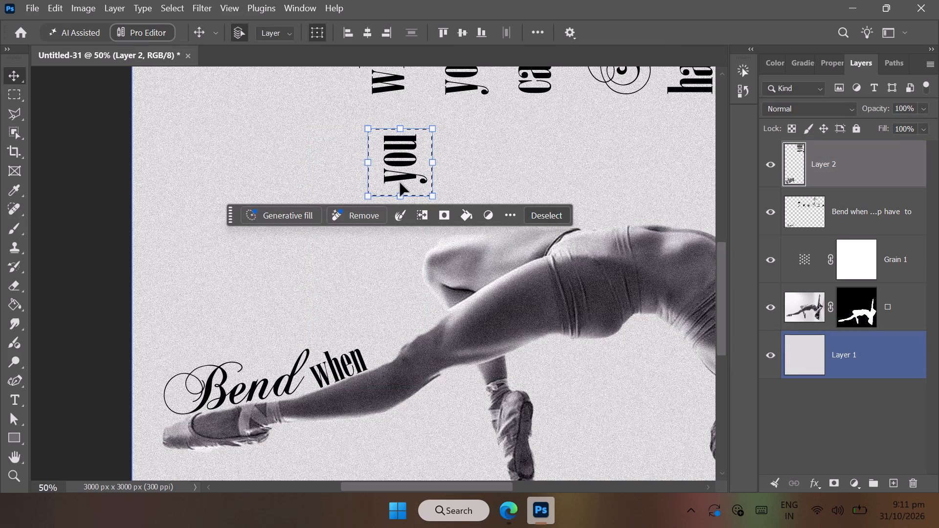
{"action": "left_click", "coordinate": [788, 160]}
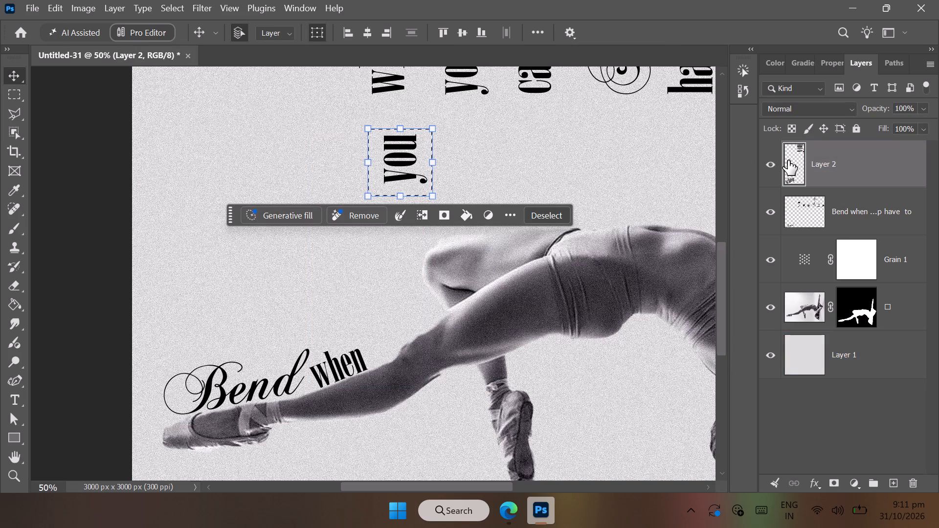
{"action": "left_click_drag", "start_coordinate": [394, 181], "coordinate": [413, 201]}
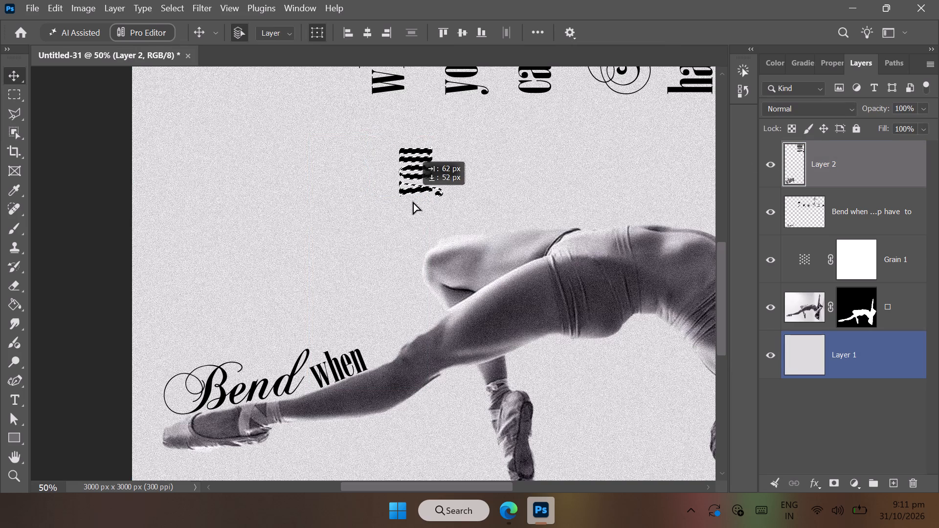
{"action": "left_click_drag", "start_coordinate": [413, 201], "coordinate": [386, 273]}
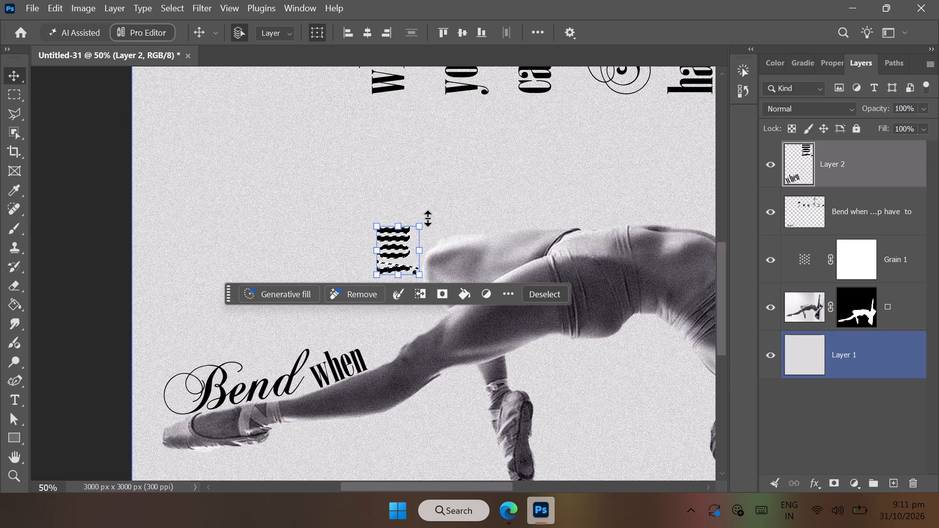
Rotate "you" to about 71.7° and scale it proportionally to about 78.6%.
{"action": "left_click_drag", "start_coordinate": [435, 217], "coordinate": [440, 235]}
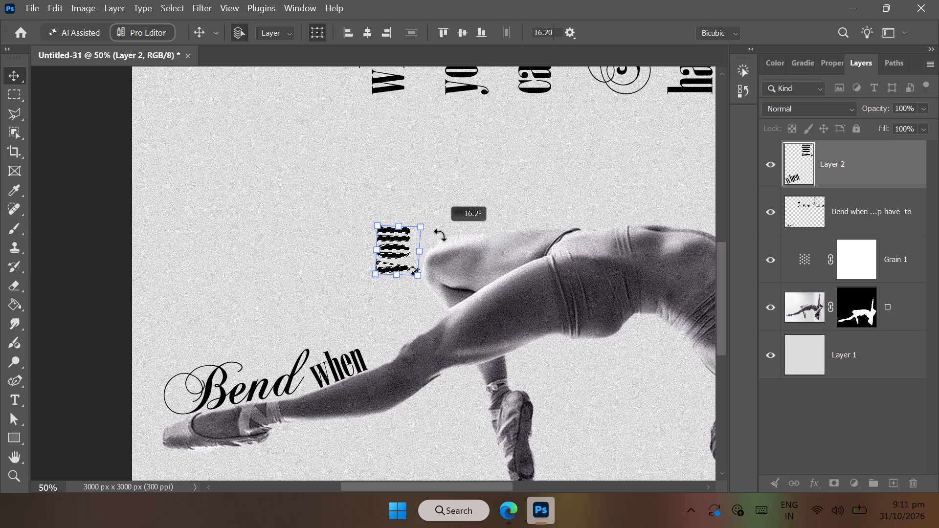
{"action": "left_click_drag", "start_coordinate": [440, 235], "coordinate": [439, 273]}
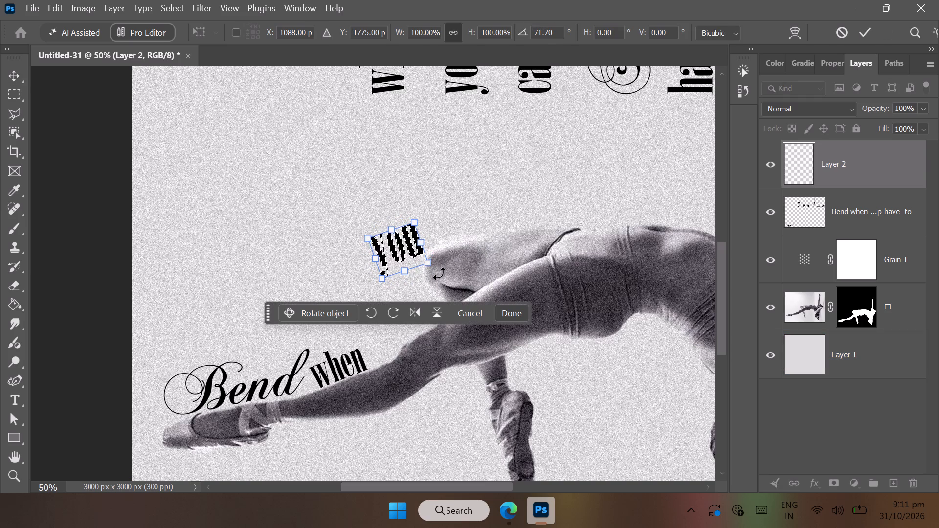
{"action": "left_click_drag", "start_coordinate": [413, 224], "coordinate": [411, 230]}
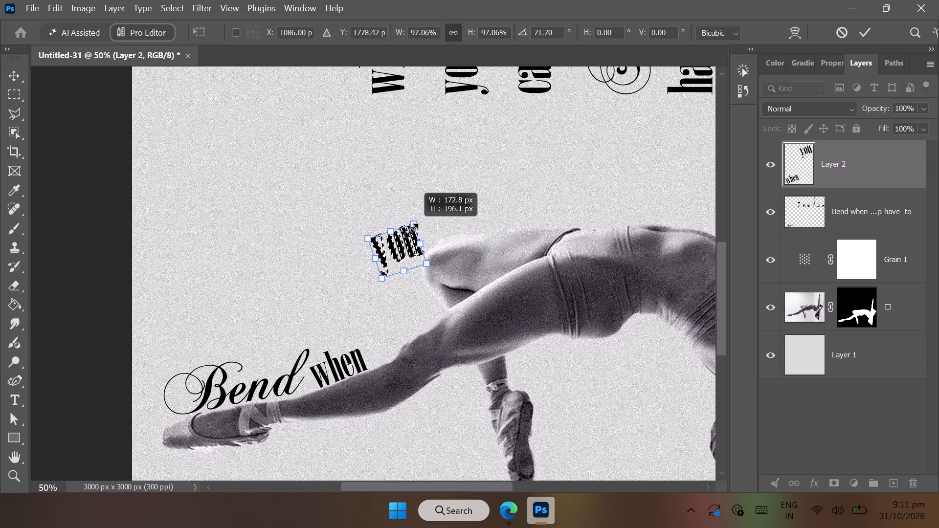
{"action": "left_click_drag", "start_coordinate": [411, 230], "coordinate": [408, 238]}
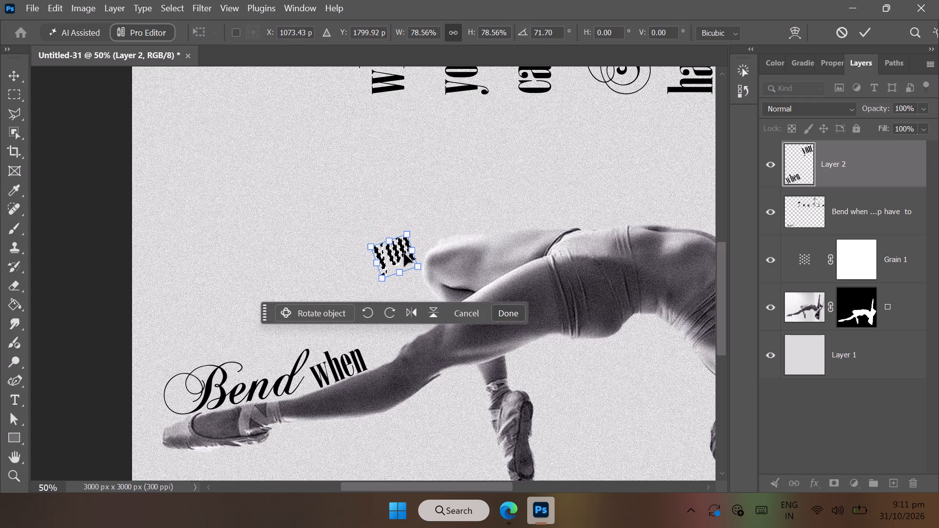
Place "you" on the extended leg after "when", around X 1103, Y 2120 px, rotate it to about 64.8° and apply the transform.
{"action": "left_click_drag", "start_coordinate": [404, 253], "coordinate": [399, 336]}
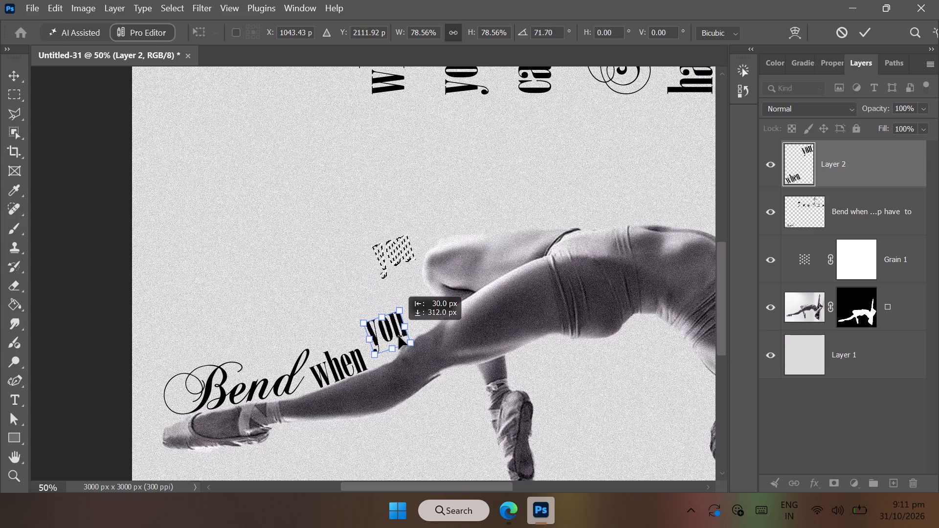
{"action": "left_click_drag", "start_coordinate": [399, 336], "coordinate": [405, 333]}
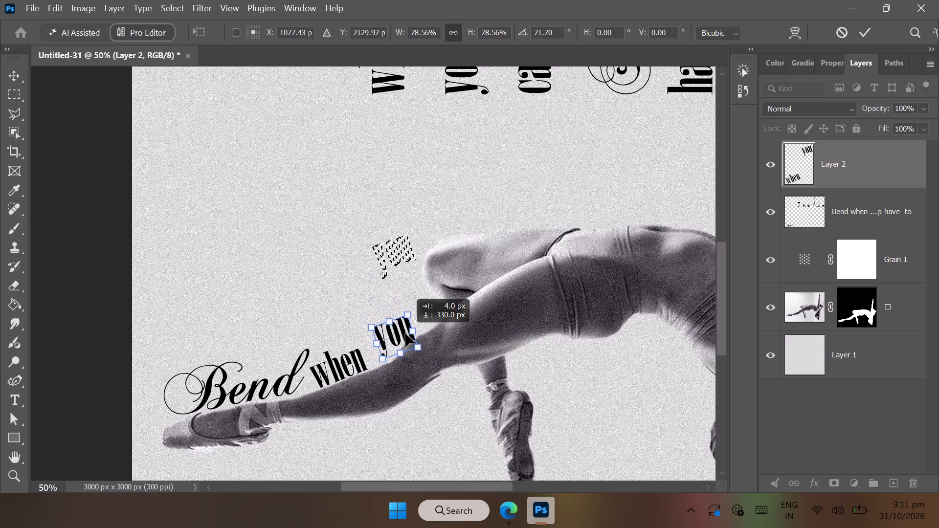
{"action": "left_click_drag", "start_coordinate": [405, 333], "coordinate": [411, 331]}
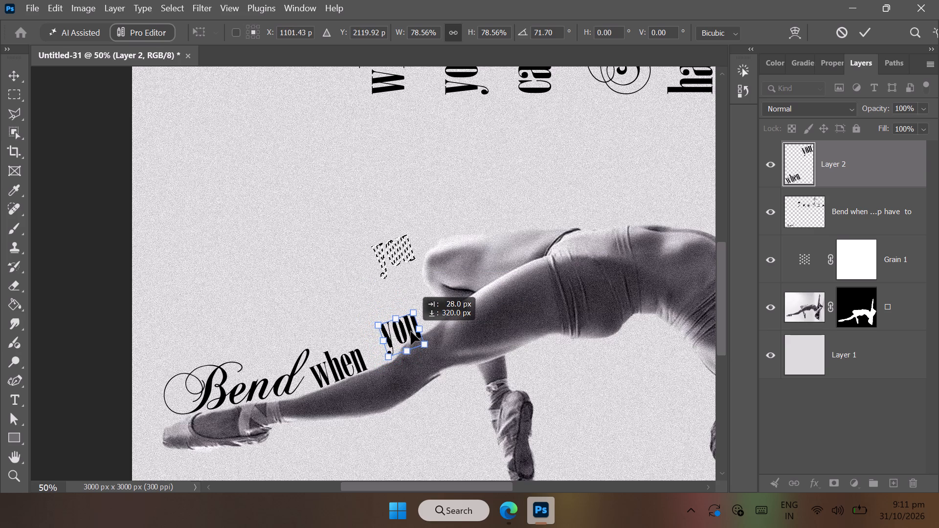
{"action": "left_click_drag", "start_coordinate": [411, 331], "coordinate": [412, 330]}
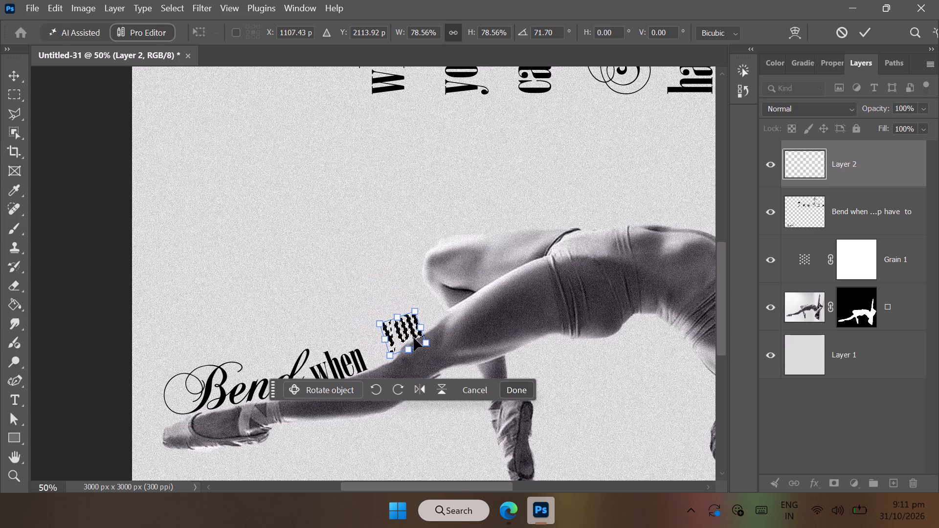
{"action": "left_click_drag", "start_coordinate": [439, 354], "coordinate": [441, 350]}
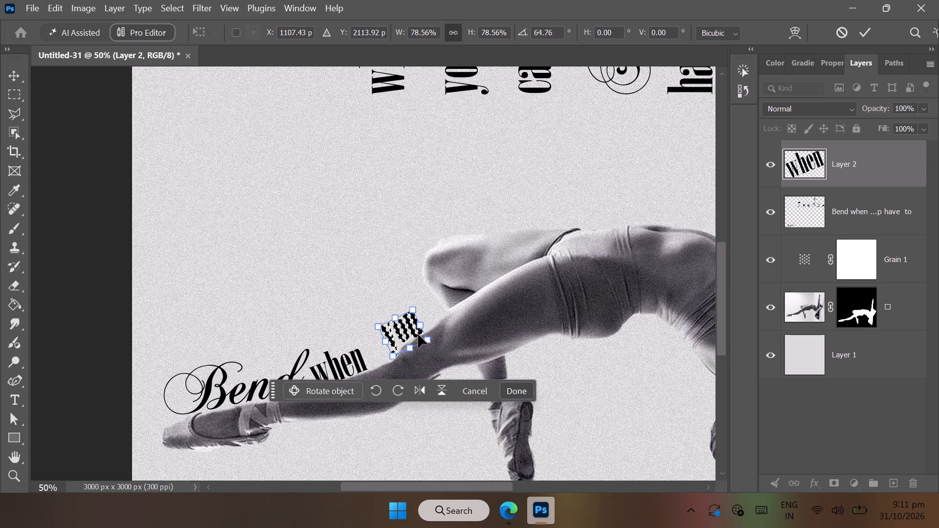
{"action": "left_click", "coordinate": [416, 331]}
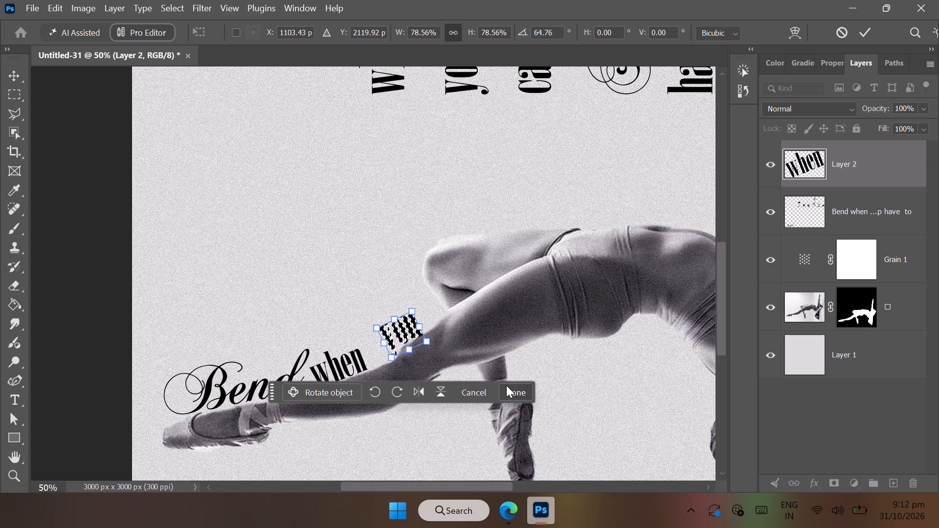
{"action": "left_click", "coordinate": [508, 388]}
{"action": "left_click", "coordinate": [533, 383]}
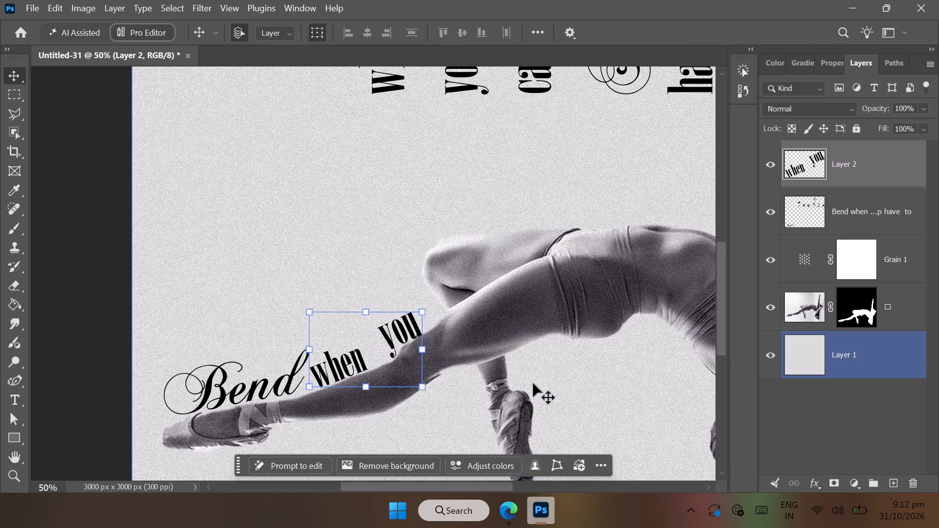
{"action": "left_click", "coordinate": [768, 408]}
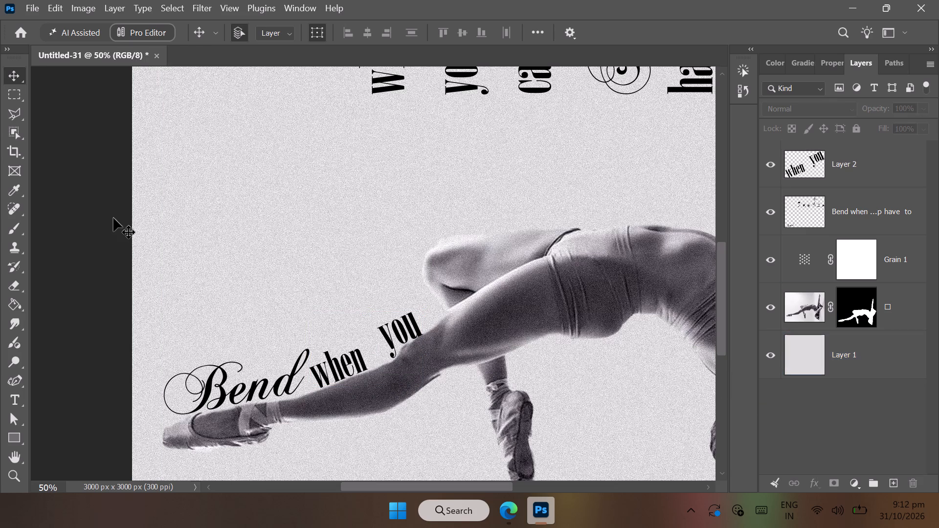
Outline the word "when" on the shin with a closed polygonal lasso selection, leaving out "Bend" and "you".
{"action": "left_click", "coordinate": [25, 118]}
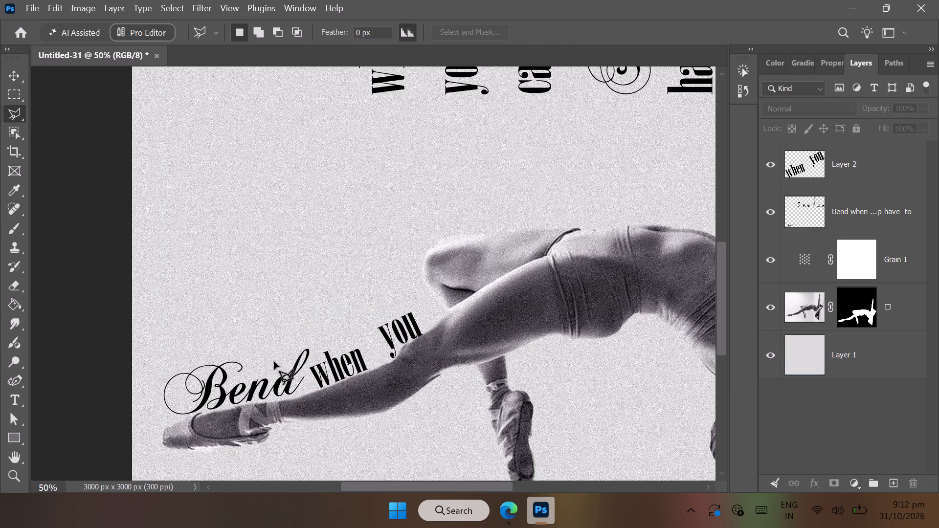
{"action": "left_click", "coordinate": [316, 390]}
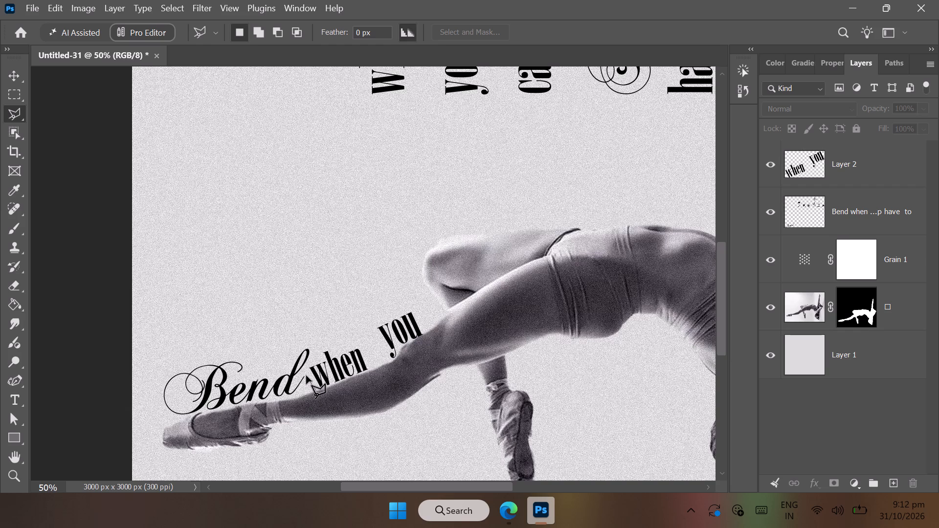
{"action": "left_click", "coordinate": [306, 371]}
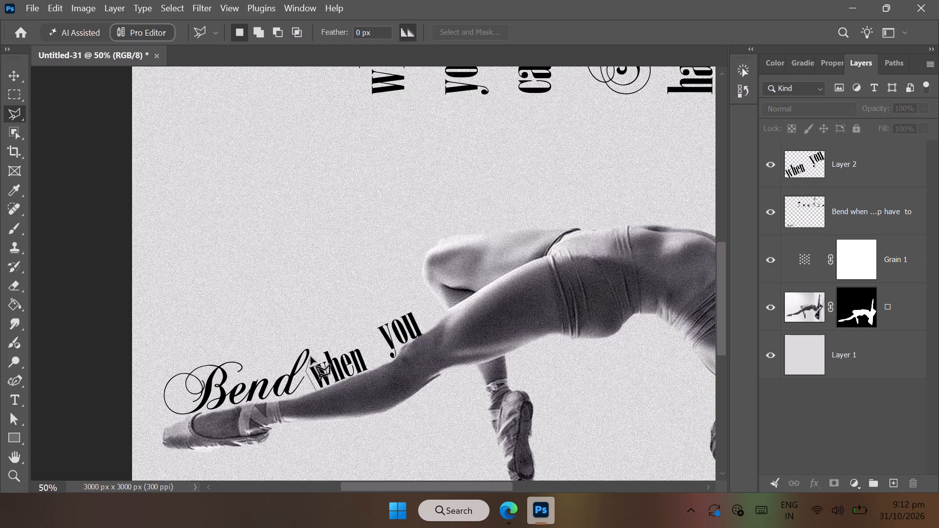
{"action": "left_click", "coordinate": [313, 351]}
{"action": "left_click_drag", "start_coordinate": [327, 341], "coordinate": [358, 343]}
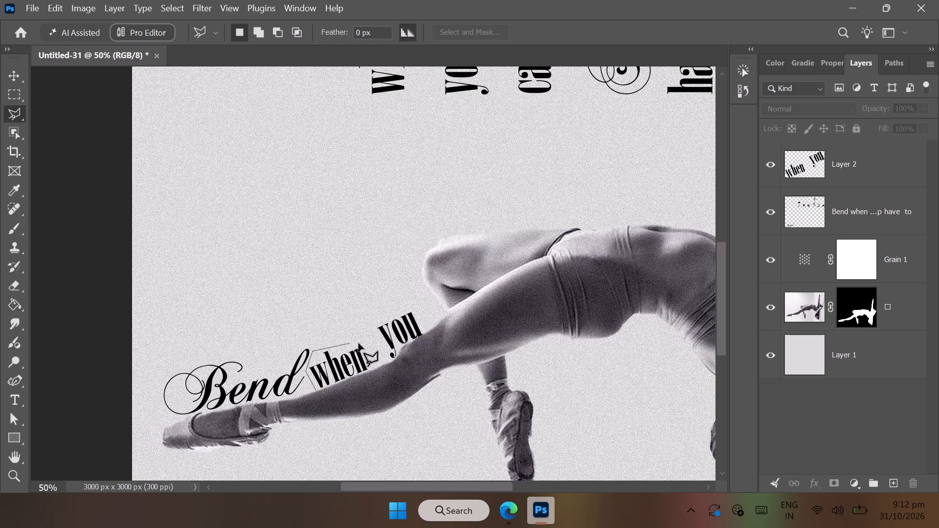
{"action": "left_click_drag", "start_coordinate": [358, 343], "coordinate": [355, 336]}
{"action": "left_click", "coordinate": [355, 336]}
{"action": "left_click_drag", "start_coordinate": [384, 372], "coordinate": [380, 378]}
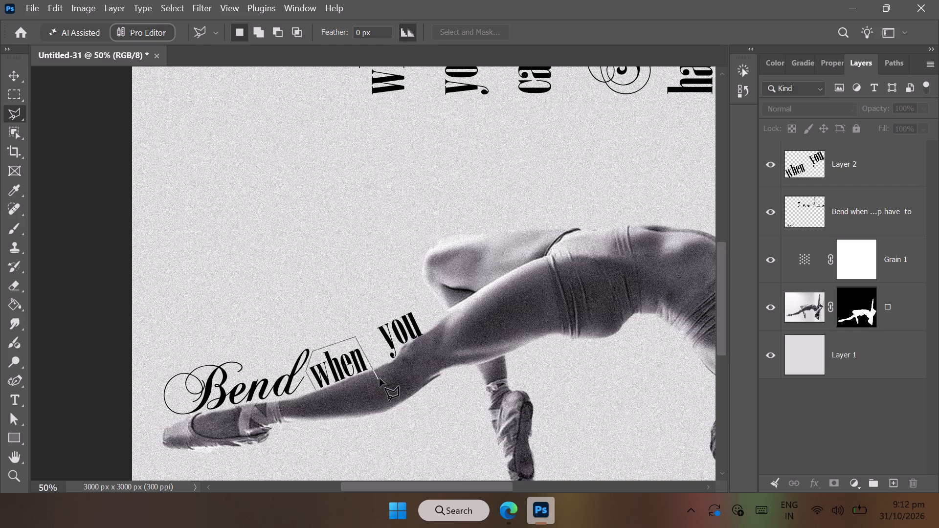
{"action": "left_click_drag", "start_coordinate": [380, 378], "coordinate": [380, 378]}
{"action": "left_click", "coordinate": [380, 378]}
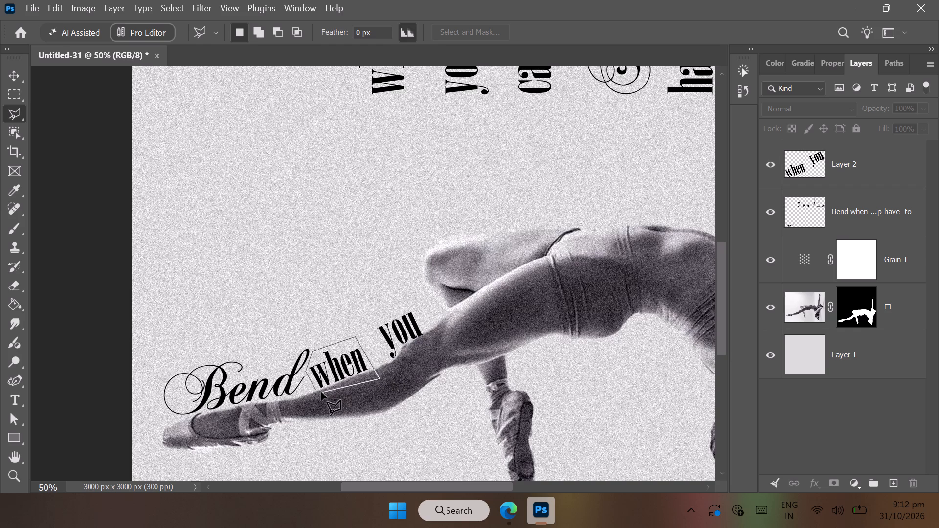
{"action": "left_click", "coordinate": [316, 392]}
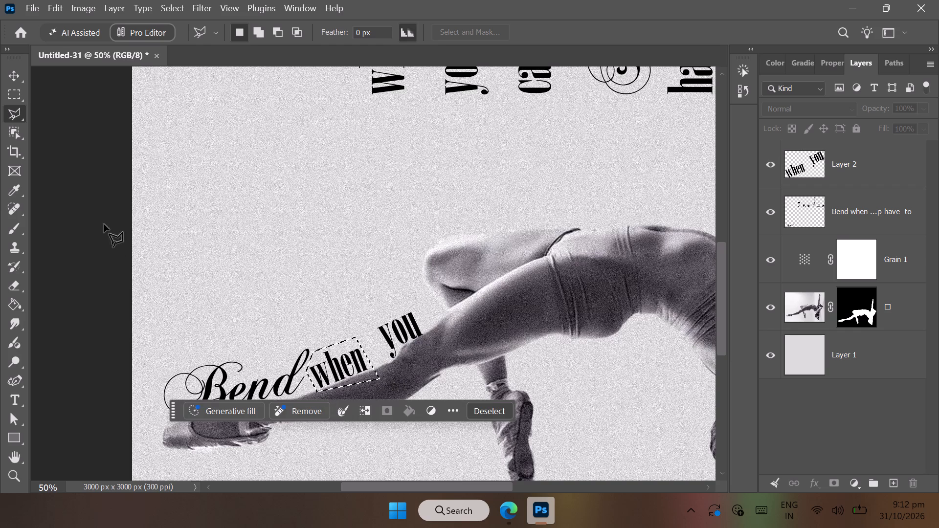
Scale the selected word "when" proportionally to about 117.8%, apply the transform and clear the selection.
{"action": "left_click", "coordinate": [14, 84]}
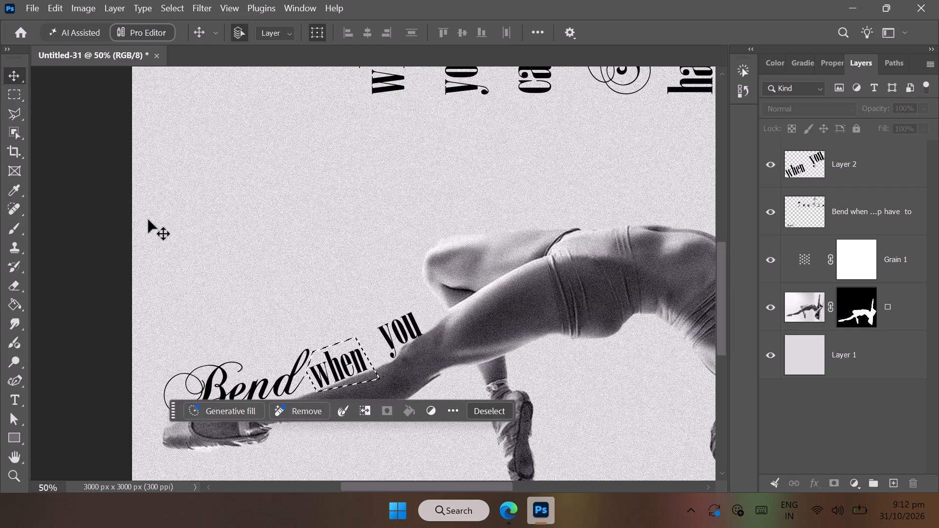
{"action": "left_click", "coordinate": [333, 371]}
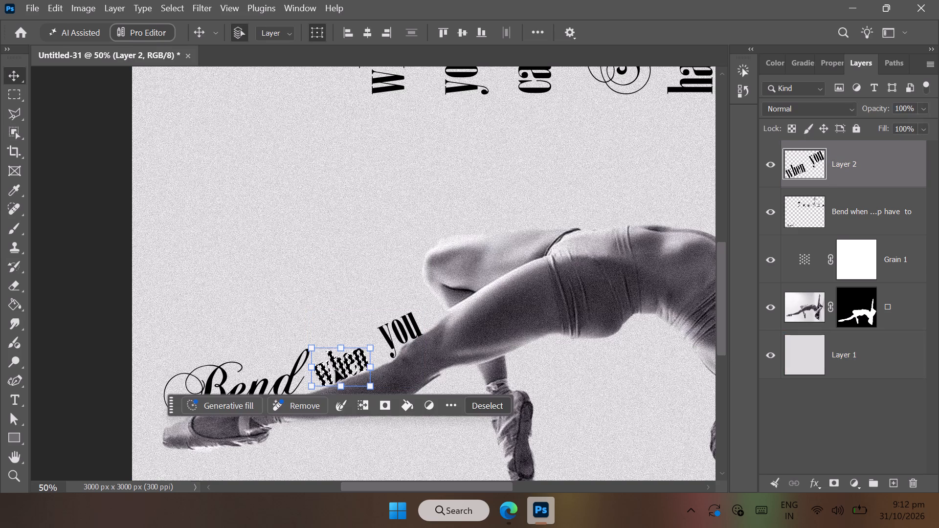
{"action": "left_click_drag", "start_coordinate": [367, 349], "coordinate": [370, 347]}
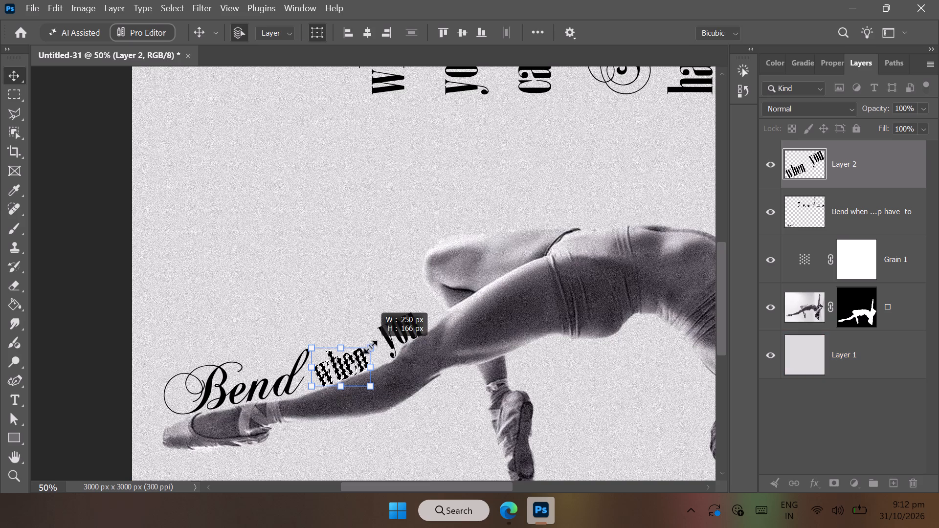
{"action": "left_click_drag", "start_coordinate": [370, 347], "coordinate": [375, 342]}
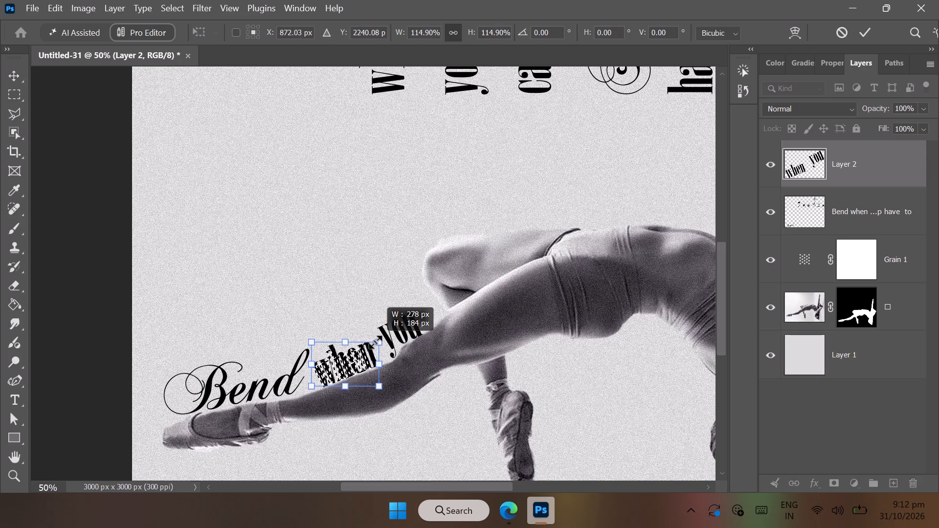
{"action": "left_click_drag", "start_coordinate": [375, 342], "coordinate": [377, 340]}
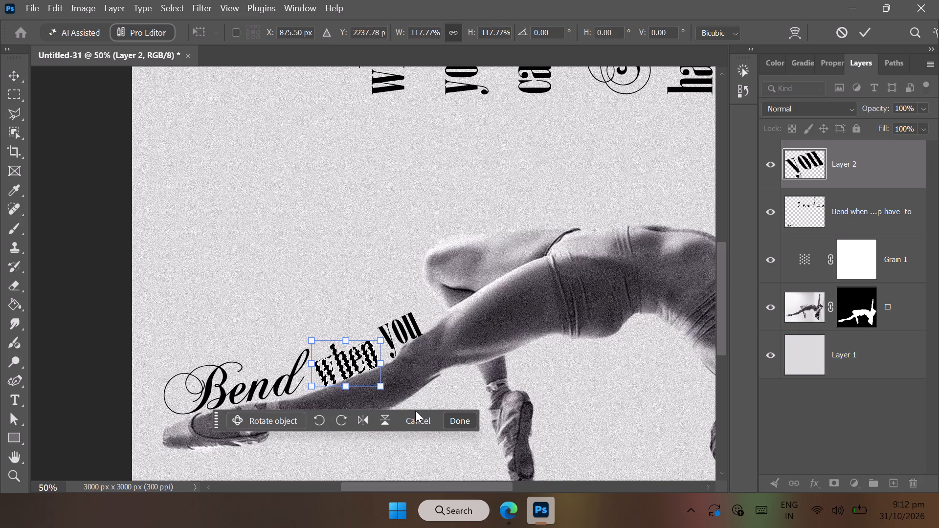
{"action": "left_click", "coordinate": [450, 417]}
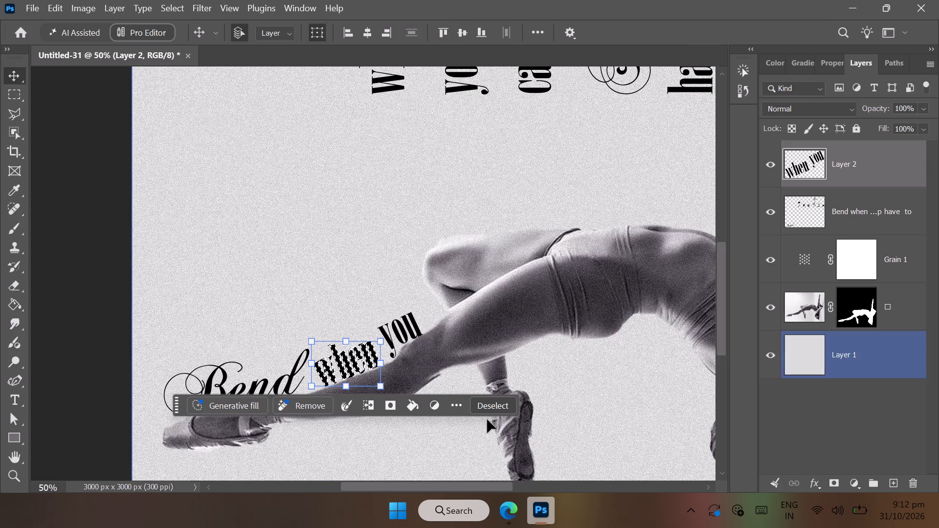
{"action": "left_click", "coordinate": [492, 407]}
{"action": "left_click", "coordinate": [784, 421]}
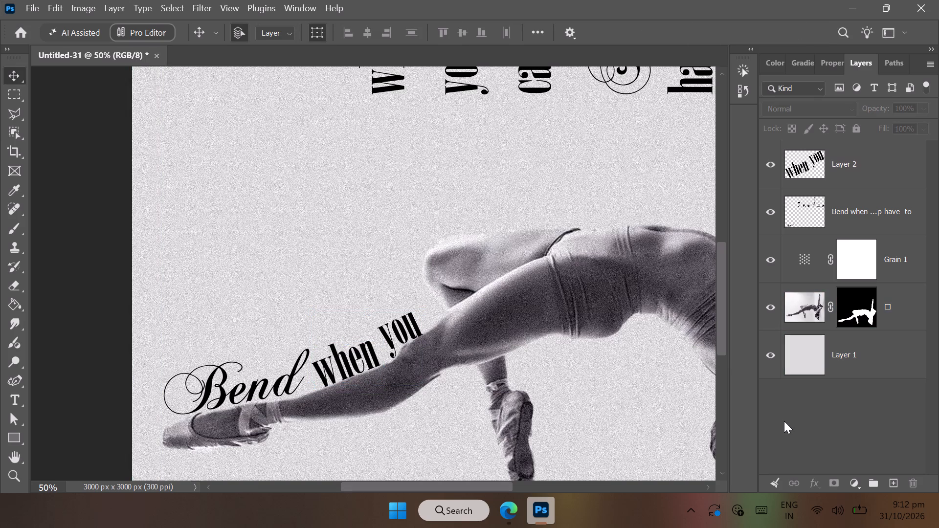
Restore the selection around "when", nudge the word slightly closer to "Bend" and deselect it.
{"action": "scroll", "coordinate": [551, 384], "scroll_direction": "up", "scroll_amount": 1}
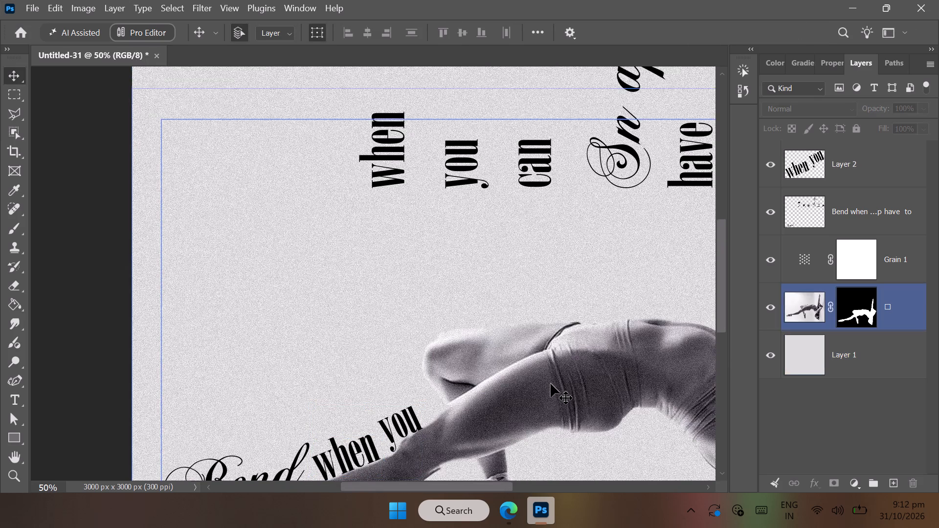
{"action": "scroll", "coordinate": [551, 384], "scroll_direction": "up", "scroll_amount": 1}
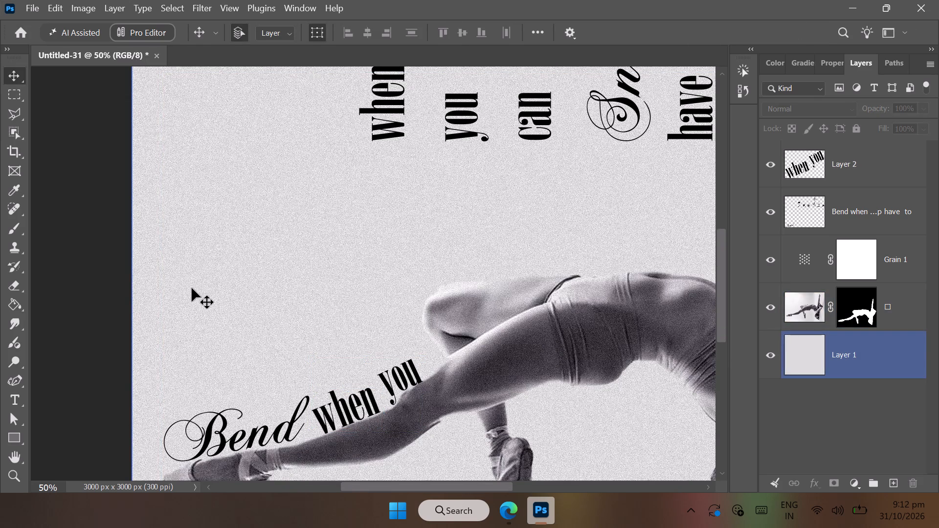
{"action": "key", "text": "ctrl+z"}
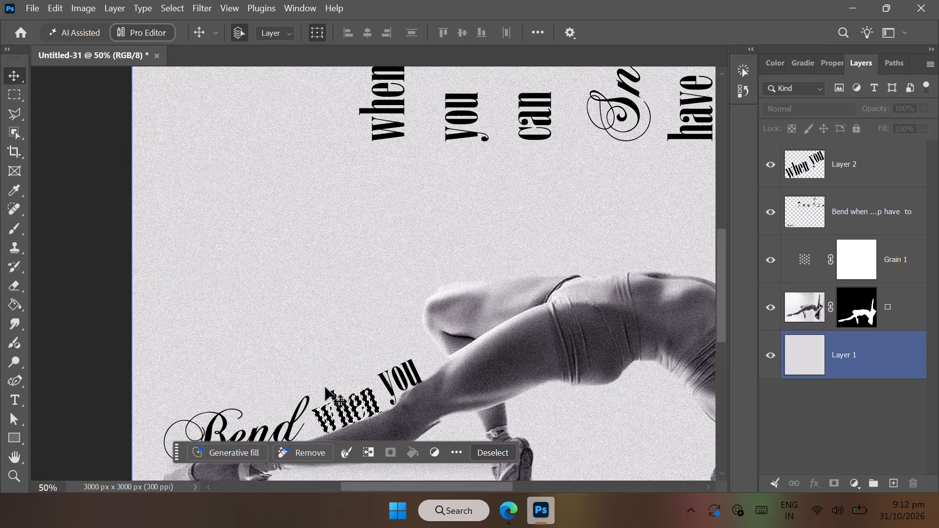
{"action": "left_click", "coordinate": [340, 410]}
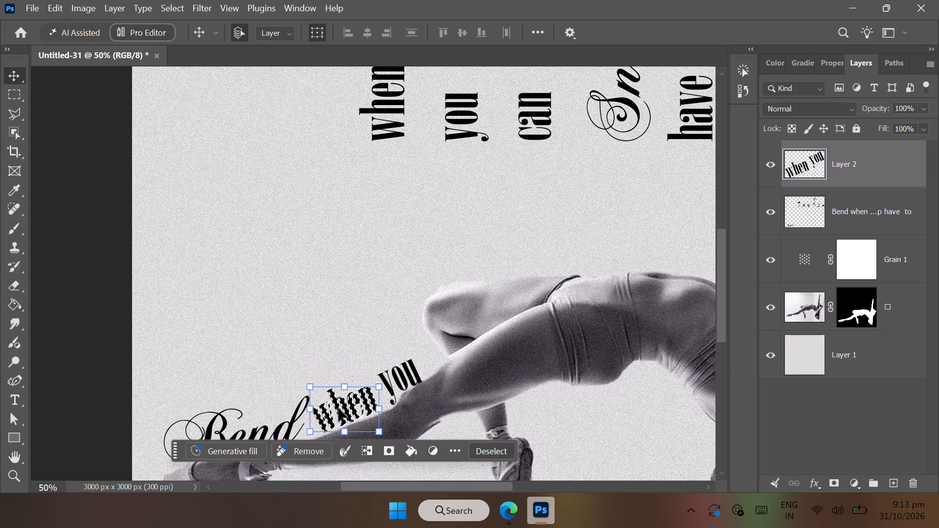
{"action": "left_click", "coordinate": [494, 446]}
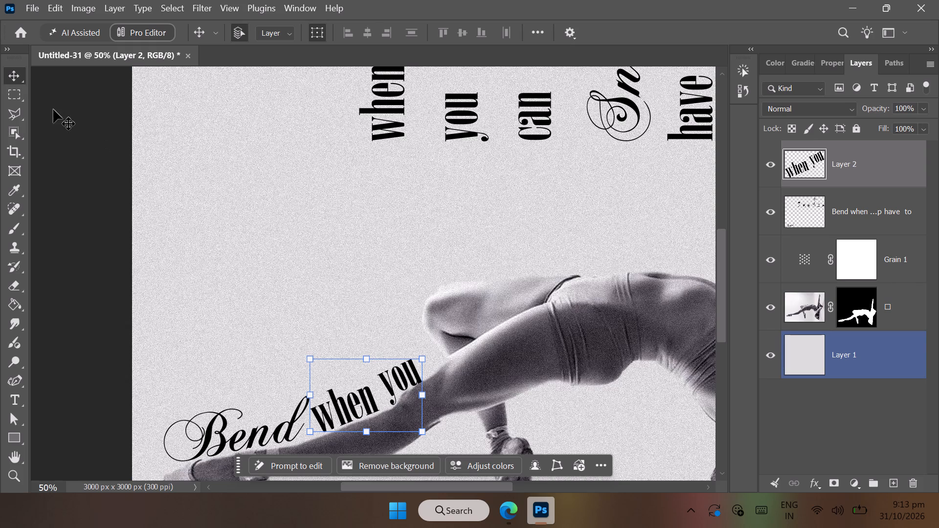
Outline the word "you" on the extended leg with a closed polygonal lasso selection, leaving out "when".
{"action": "left_click", "coordinate": [25, 110]}
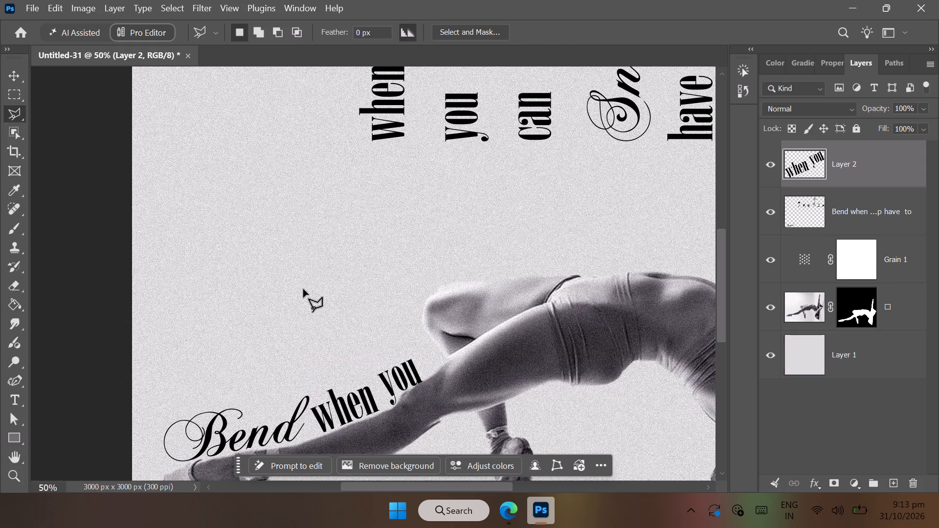
{"action": "left_click", "coordinate": [370, 371]}
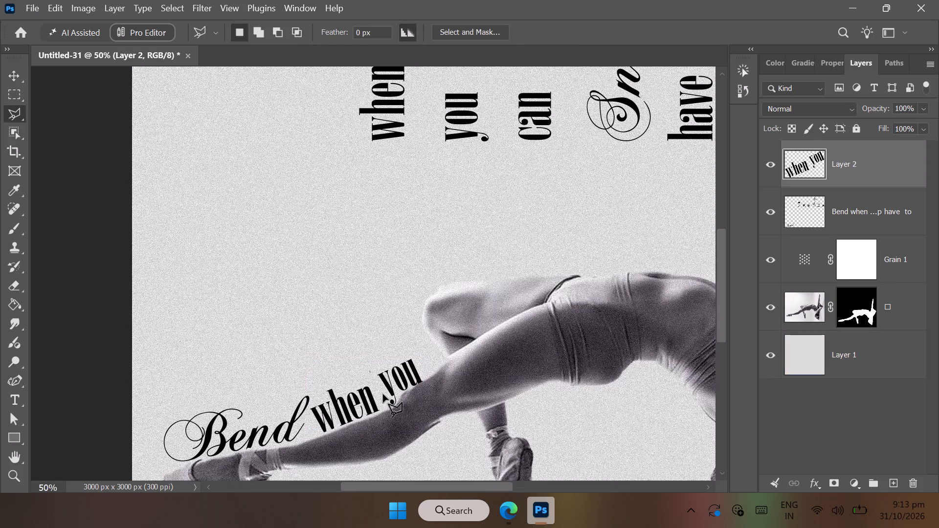
{"action": "left_click", "coordinate": [388, 412]}
{"action": "left_click", "coordinate": [403, 410]}
{"action": "left_click", "coordinate": [415, 396]}
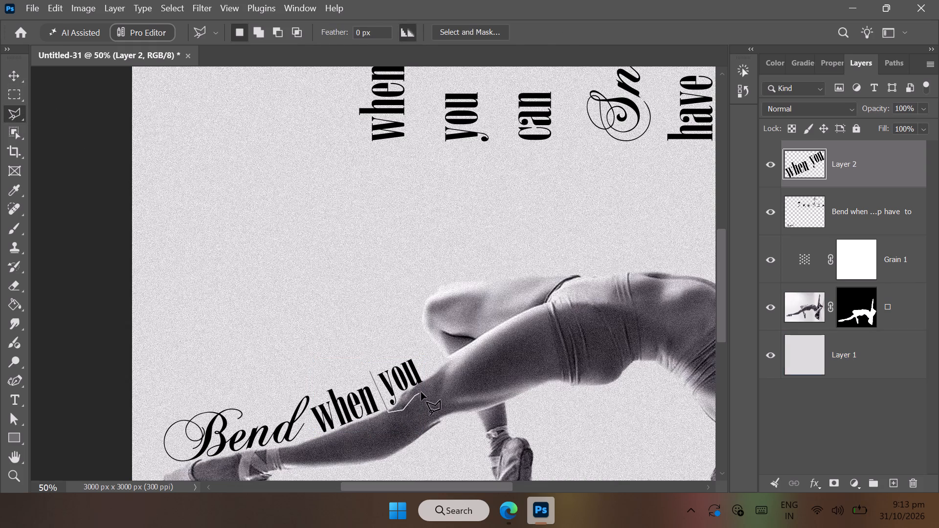
{"action": "left_click", "coordinate": [433, 389]}
{"action": "left_click", "coordinate": [414, 347]}
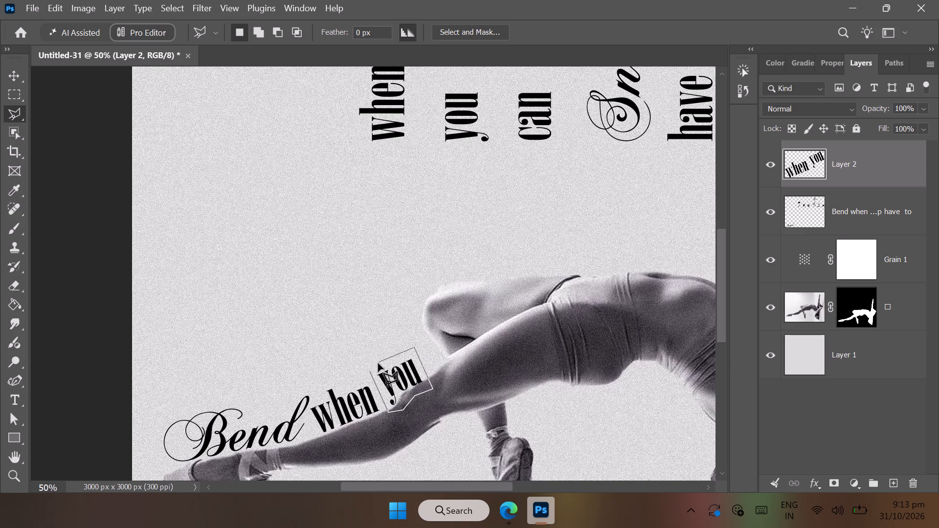
{"action": "left_click", "coordinate": [370, 370]}
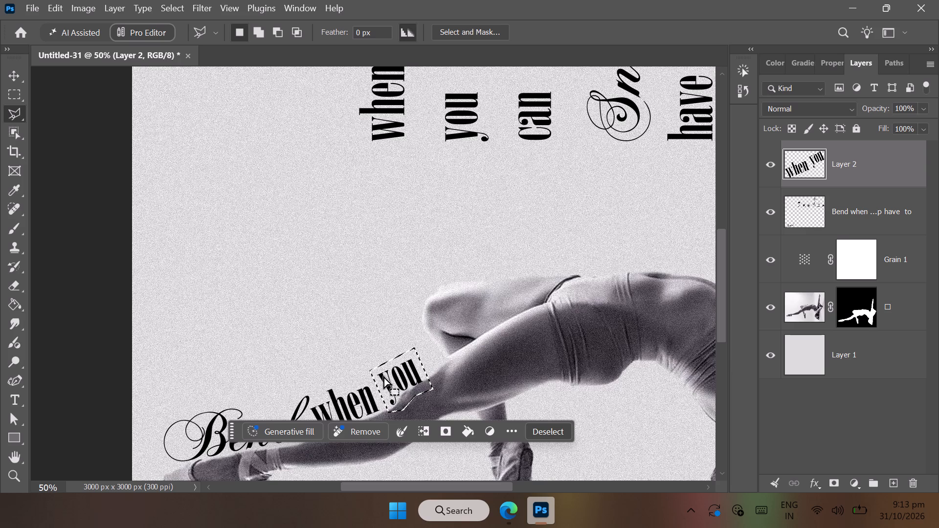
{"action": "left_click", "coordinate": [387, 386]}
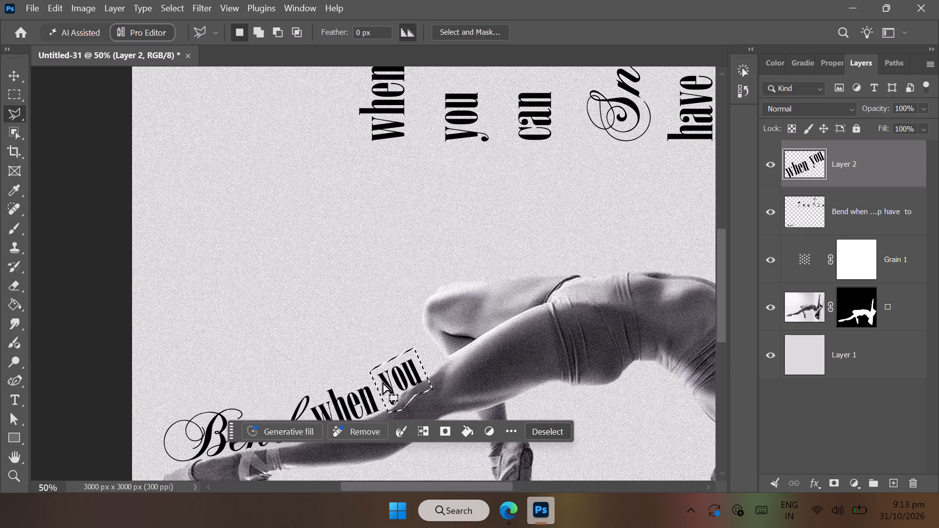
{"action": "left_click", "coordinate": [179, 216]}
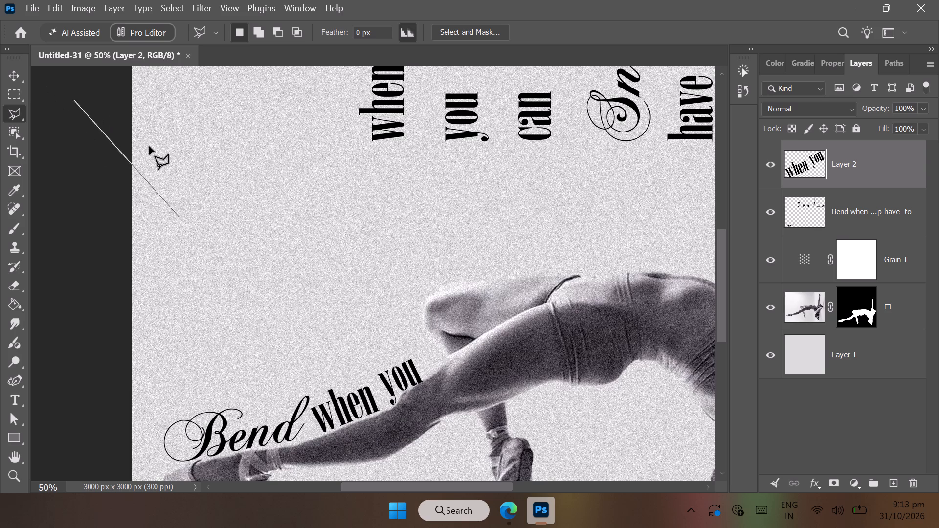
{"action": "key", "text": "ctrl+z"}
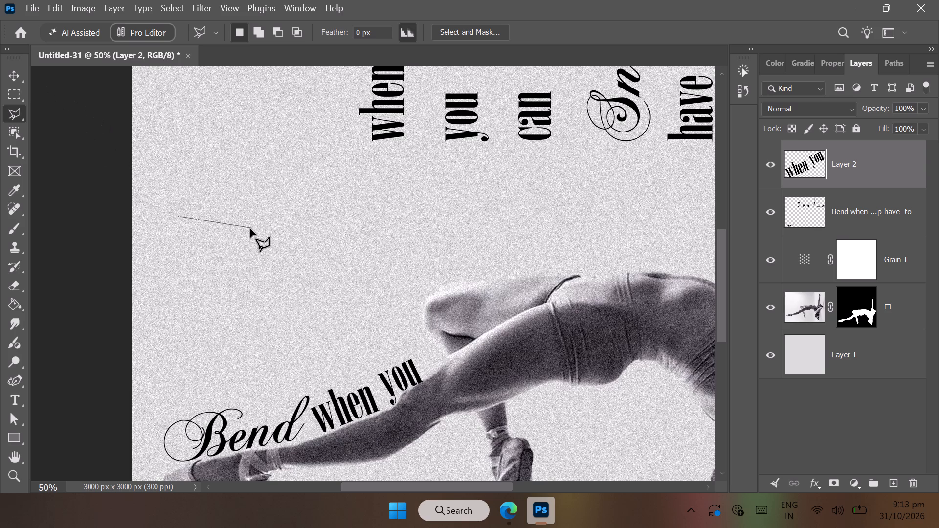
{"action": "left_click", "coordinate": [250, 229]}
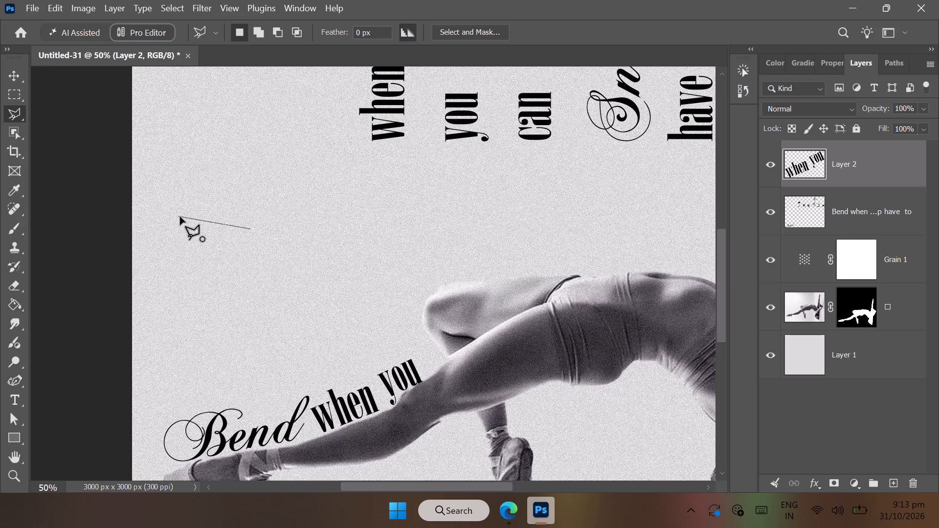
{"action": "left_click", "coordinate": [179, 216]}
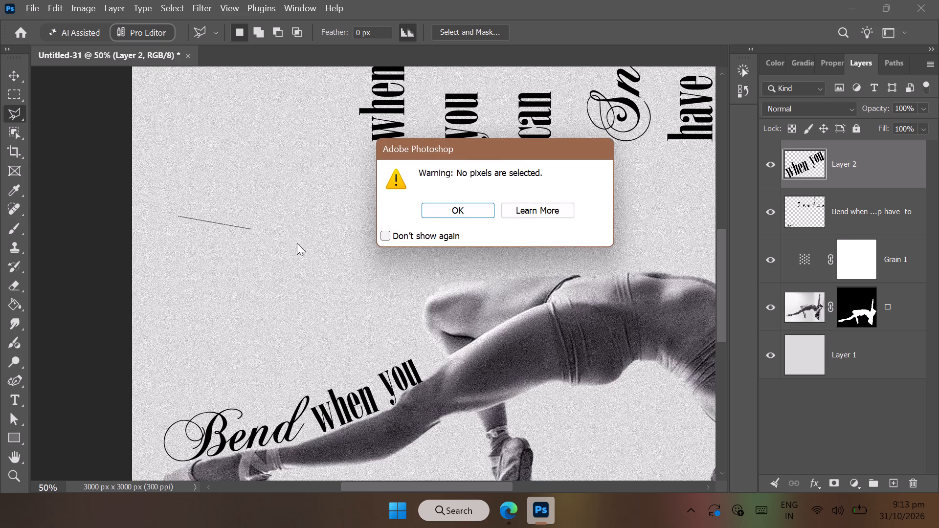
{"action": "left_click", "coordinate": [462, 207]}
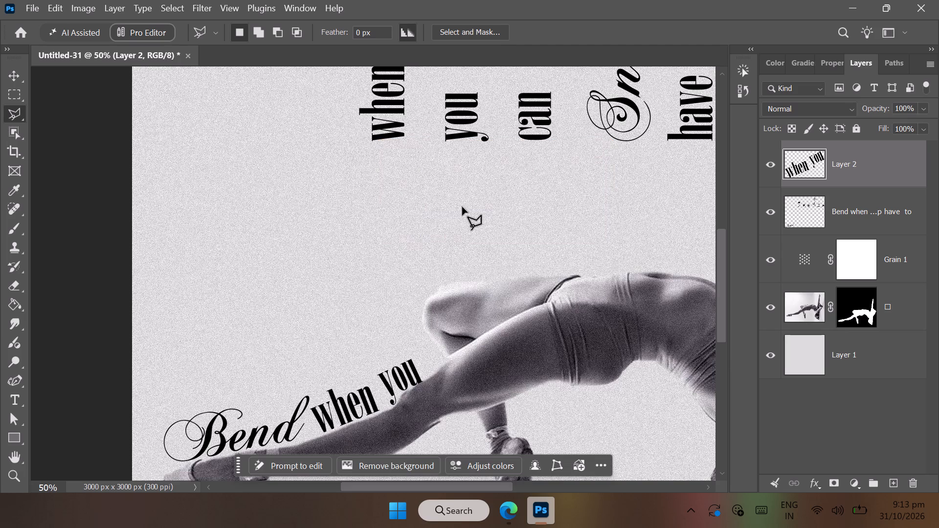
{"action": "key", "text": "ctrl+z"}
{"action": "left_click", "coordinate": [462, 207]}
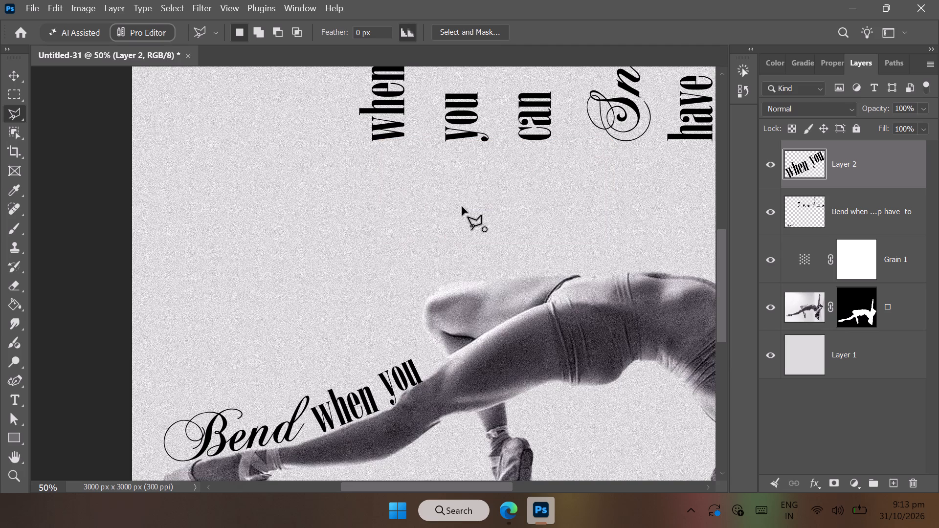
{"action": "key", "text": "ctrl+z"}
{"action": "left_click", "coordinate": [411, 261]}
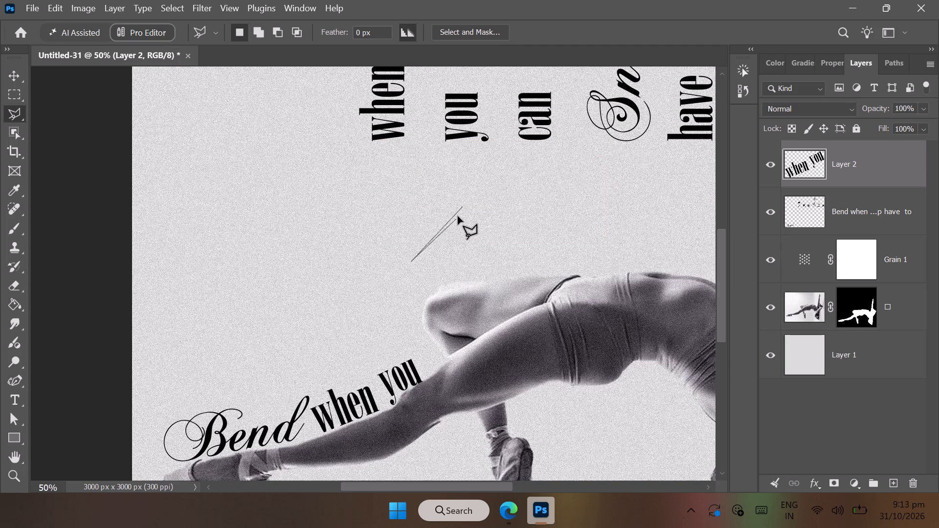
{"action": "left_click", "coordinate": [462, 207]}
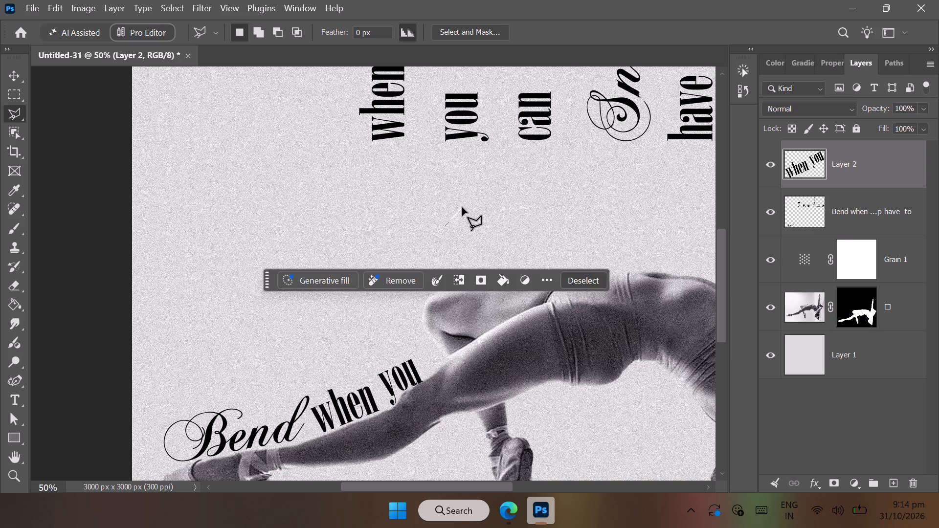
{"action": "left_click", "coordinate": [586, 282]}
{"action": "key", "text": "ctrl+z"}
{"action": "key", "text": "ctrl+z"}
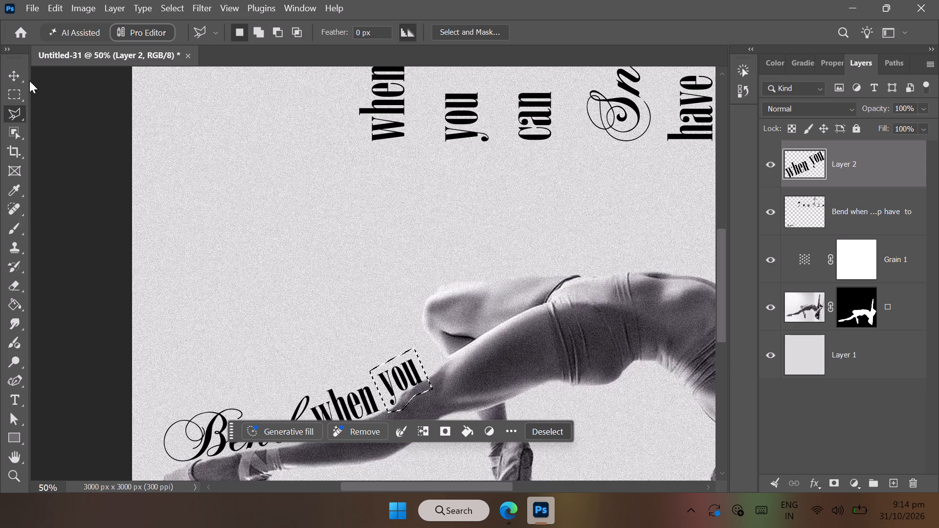
Move the selected word "you" up by about 6 px and clear the selection.
{"action": "left_click", "coordinate": [17, 74]}
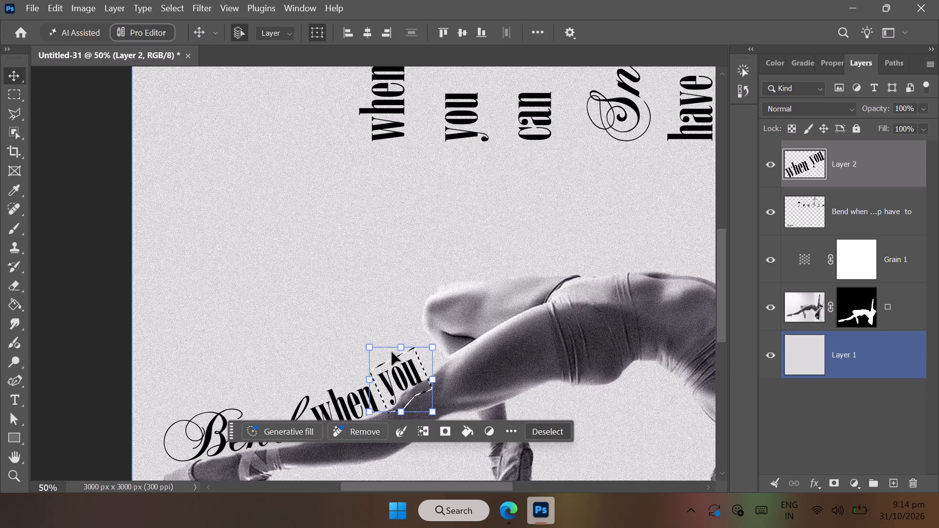
{"action": "left_click", "coordinate": [408, 377]}
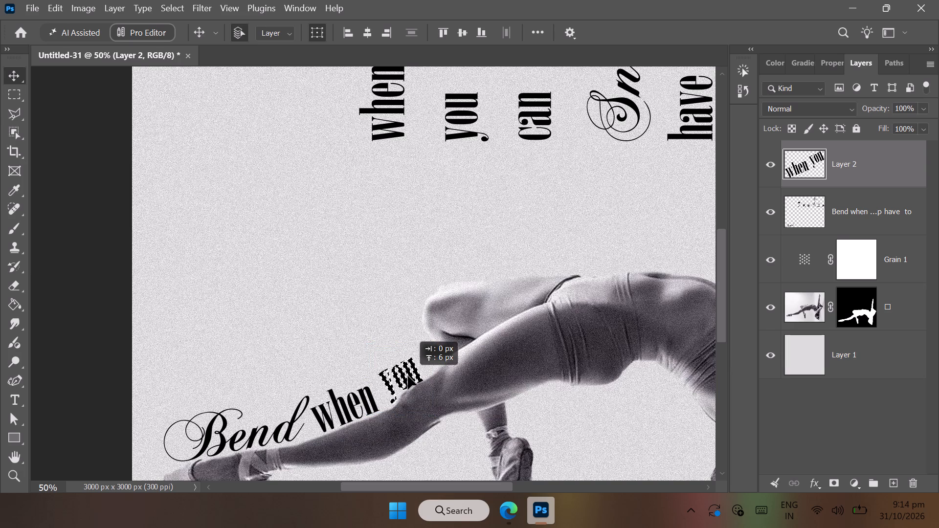
{"action": "left_click", "coordinate": [531, 419]}
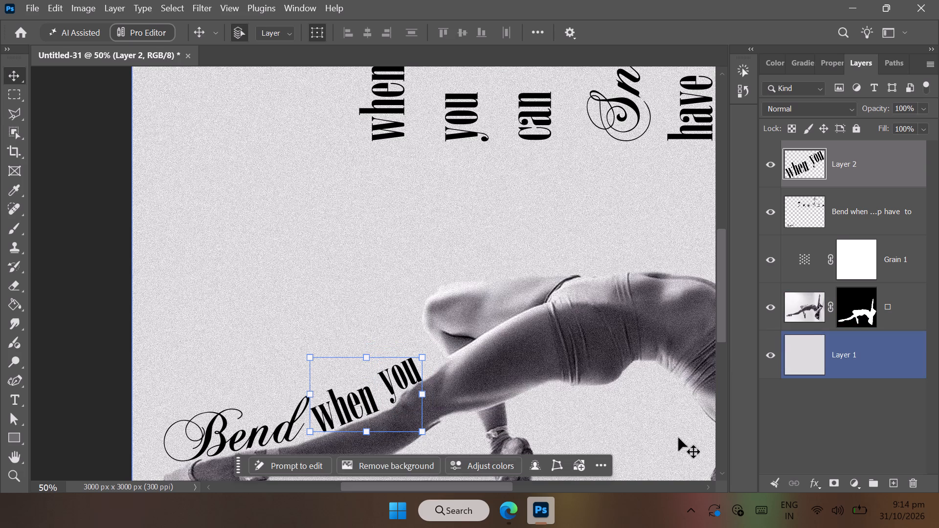
Rotate the whole canvas 90° counter-clockwise.
{"action": "left_click", "coordinate": [786, 420]}
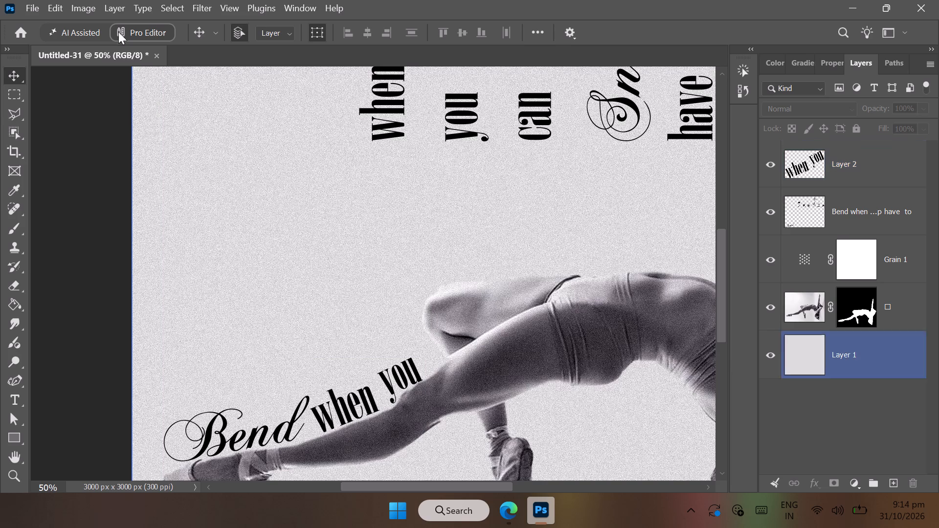
{"action": "left_click", "coordinate": [88, 2]}
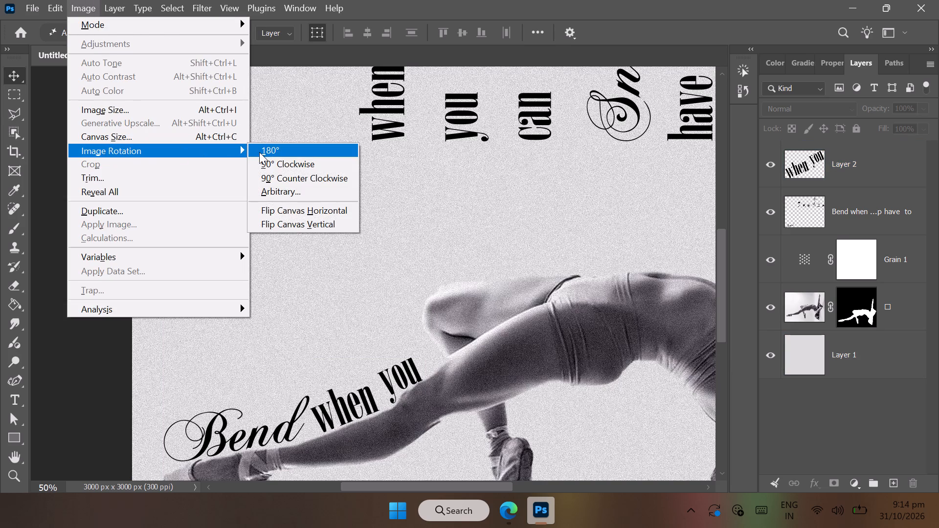
{"action": "left_click", "coordinate": [277, 179]}
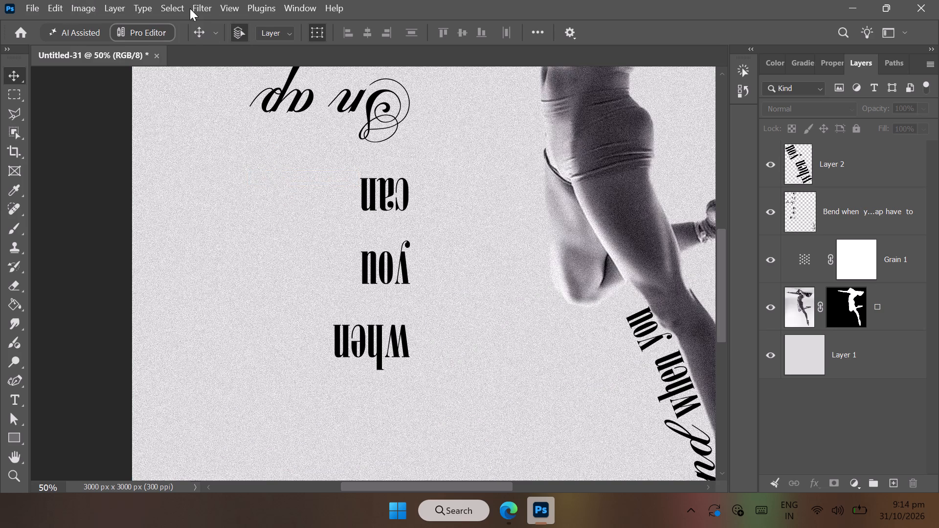
Rotate the whole canvas 180° so the column of words reads upright.
{"action": "left_click", "coordinate": [90, 2]}
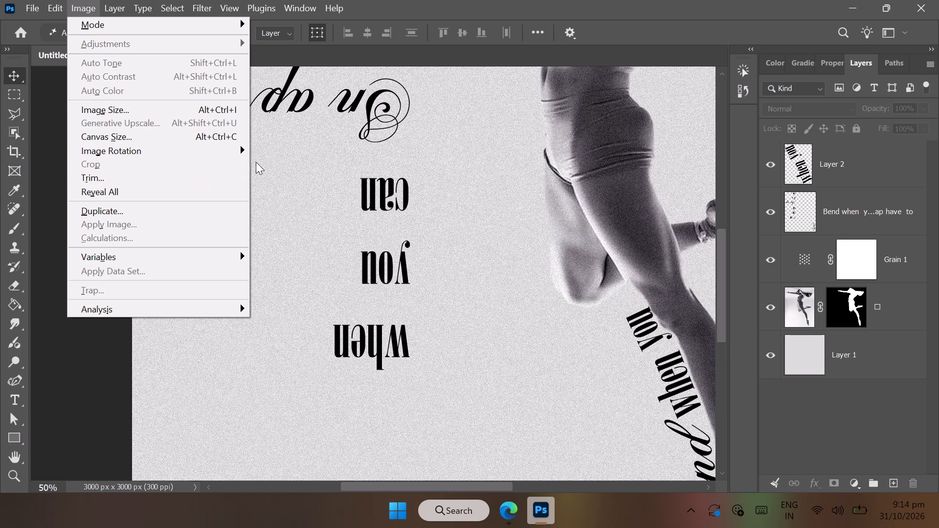
{"action": "left_click", "coordinate": [259, 151]}
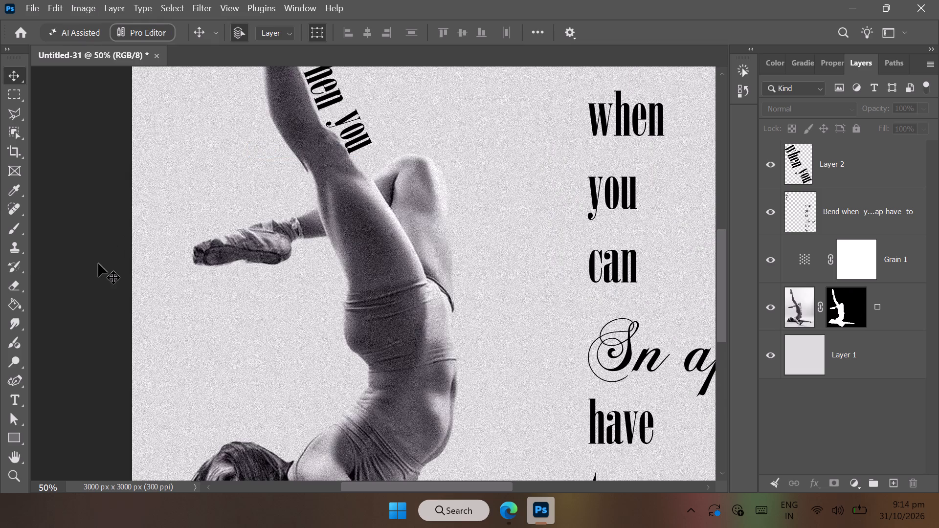
Review the whole composition, and examine the spacing of "Bend" and "when" along the raised leg up close.
{"action": "left_click", "coordinate": [15, 470]}
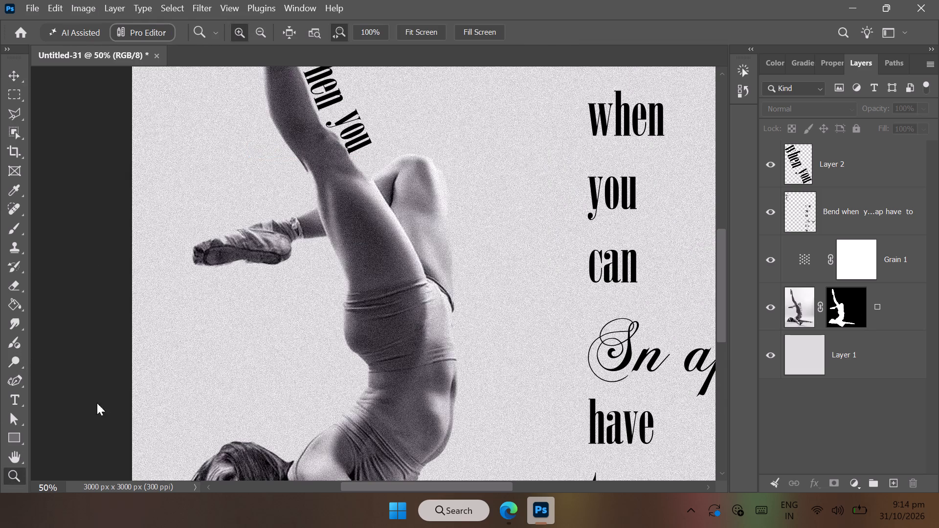
{"action": "left_click_drag", "start_coordinate": [143, 373], "coordinate": [113, 385]}
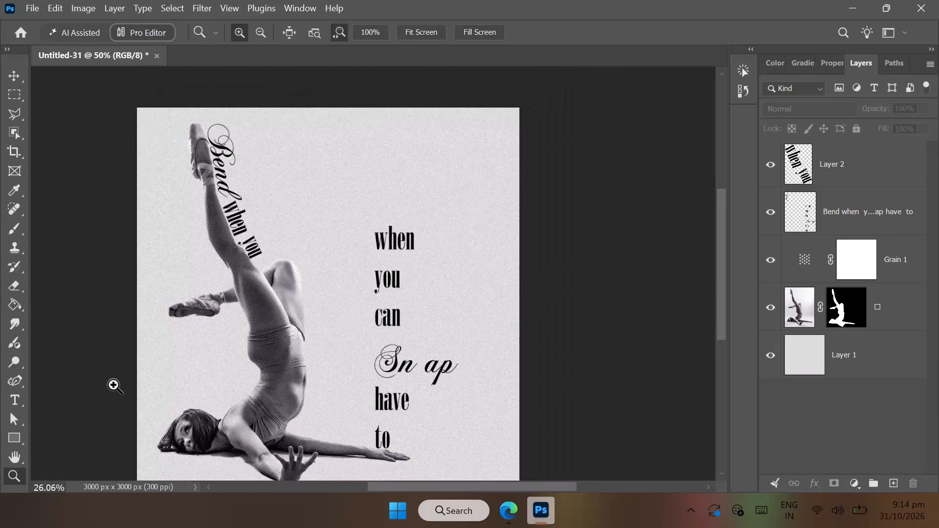
{"action": "left_click_drag", "start_coordinate": [113, 385], "coordinate": [112, 386]}
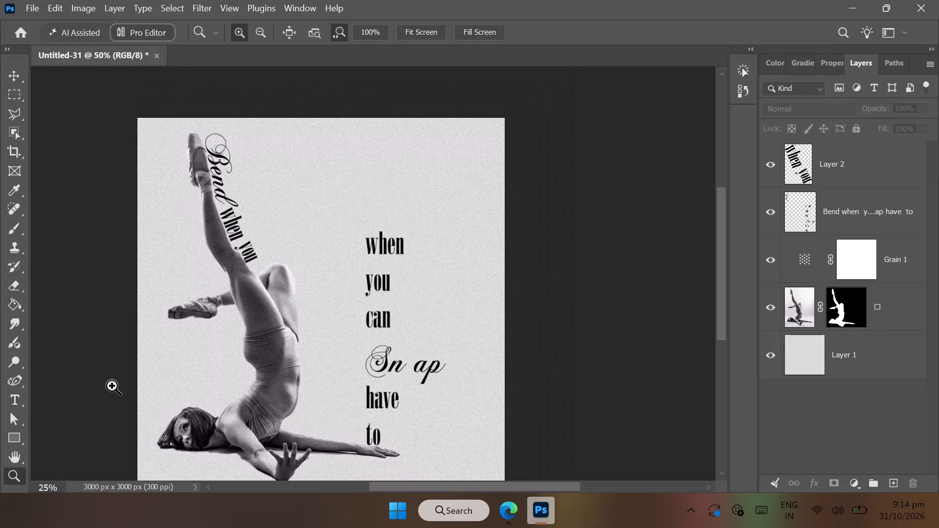
{"action": "left_click_drag", "start_coordinate": [112, 386], "coordinate": [119, 383]}
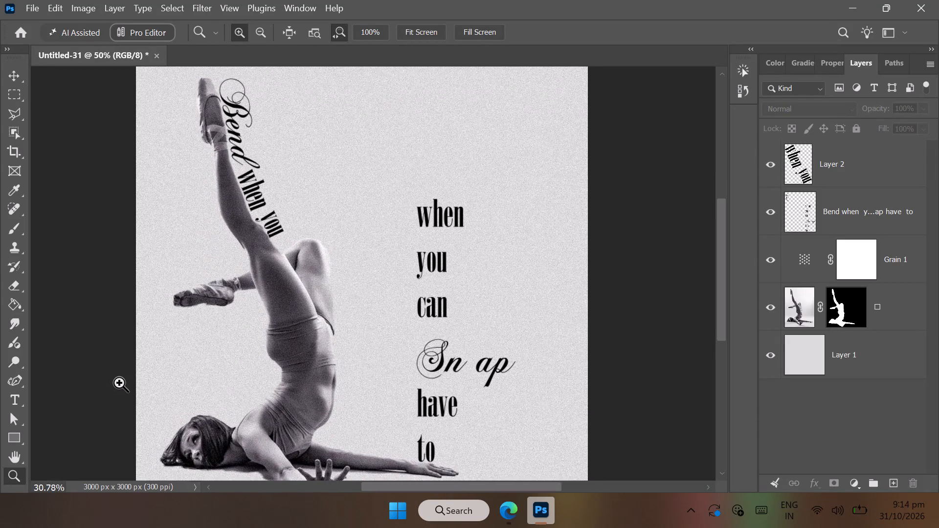
{"action": "left_click_drag", "start_coordinate": [119, 383], "coordinate": [123, 382]}
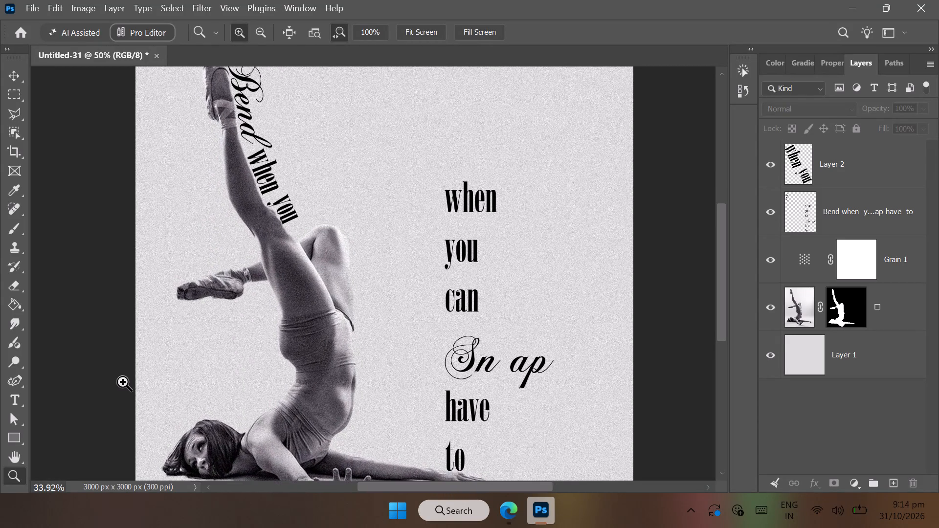
{"action": "left_click_drag", "start_coordinate": [123, 382], "coordinate": [126, 380]}
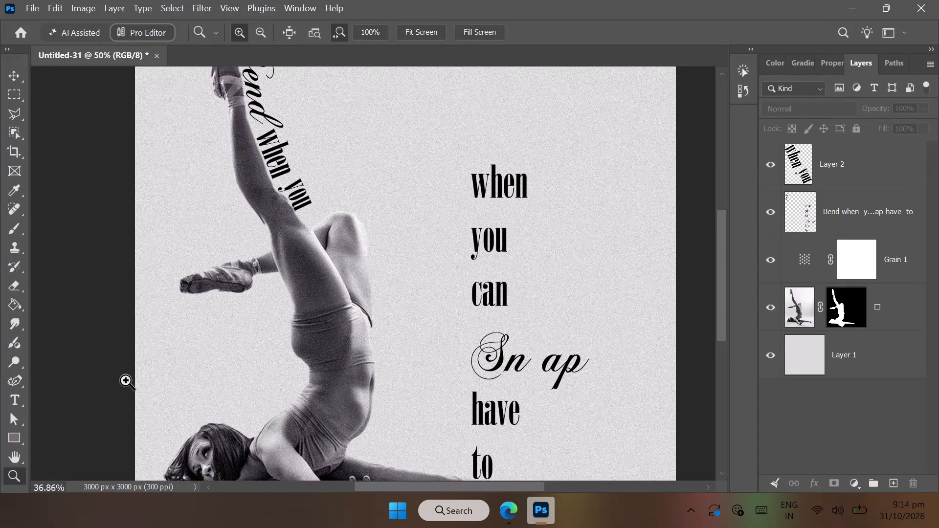
{"action": "left_click_drag", "start_coordinate": [126, 380], "coordinate": [130, 379]}
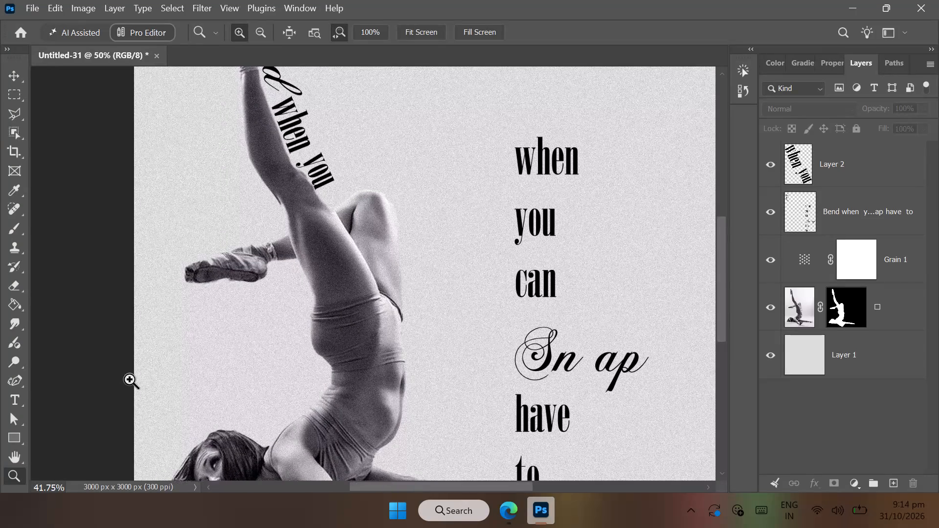
{"action": "left_click_drag", "start_coordinate": [130, 379], "coordinate": [115, 392]}
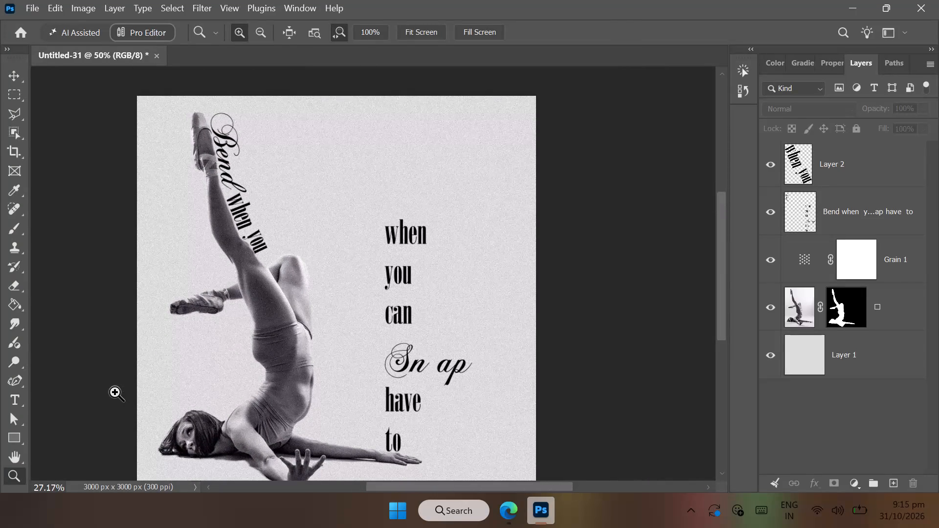
{"action": "left_click_drag", "start_coordinate": [115, 392], "coordinate": [117, 393]}
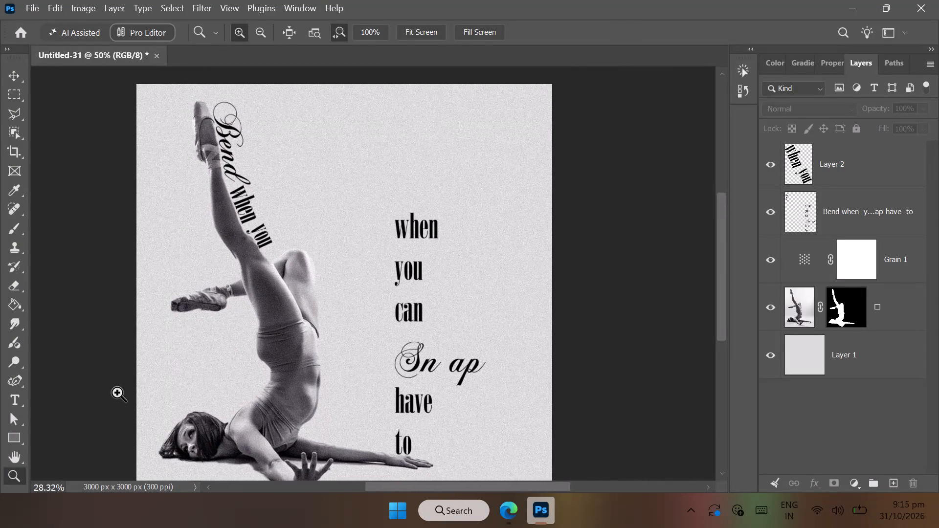
{"action": "left_click_drag", "start_coordinate": [117, 393], "coordinate": [120, 392]}
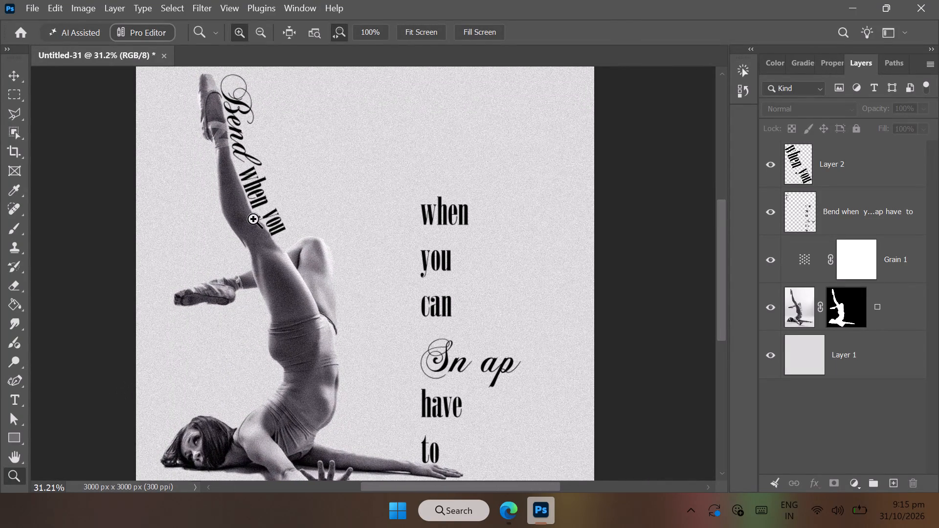
{"action": "scroll", "coordinate": [253, 219], "scroll_direction": "up", "scroll_amount": 2}
{"action": "left_click_drag", "start_coordinate": [241, 235], "coordinate": [254, 242]}
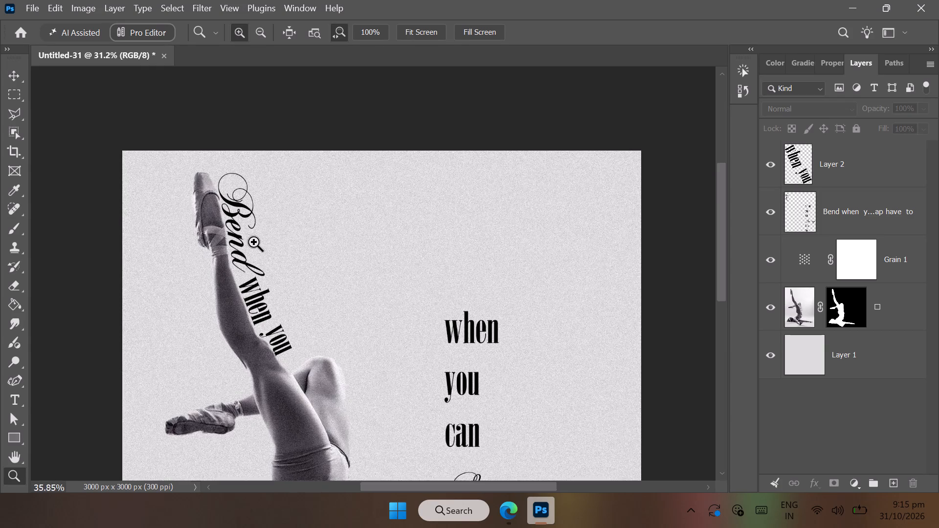
{"action": "left_click_drag", "start_coordinate": [254, 242], "coordinate": [284, 258]}
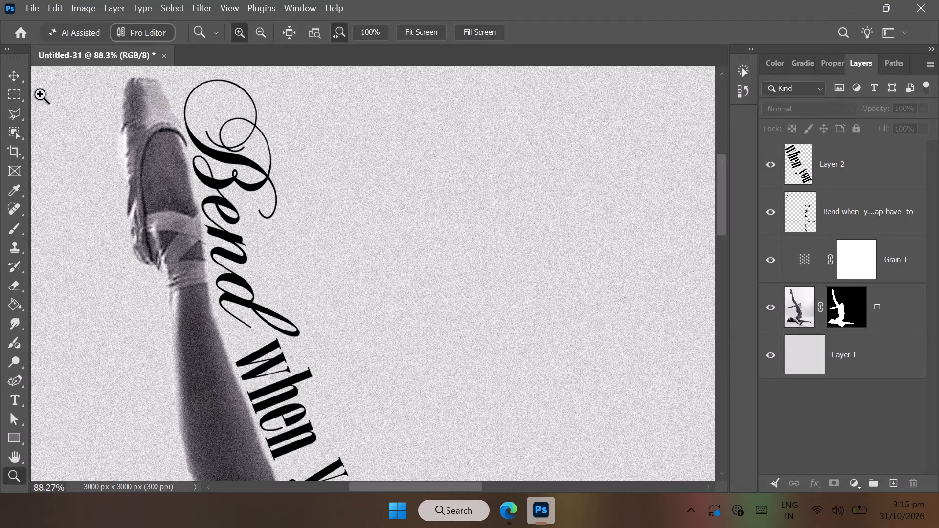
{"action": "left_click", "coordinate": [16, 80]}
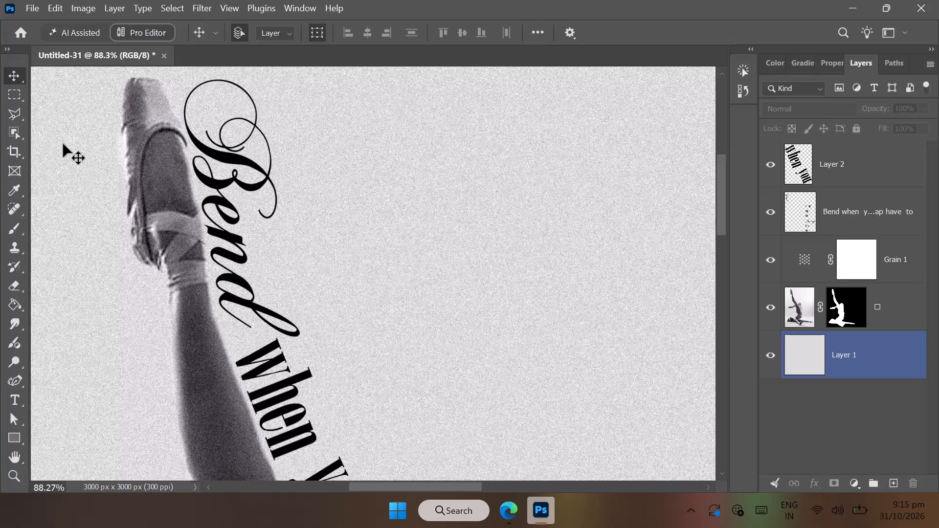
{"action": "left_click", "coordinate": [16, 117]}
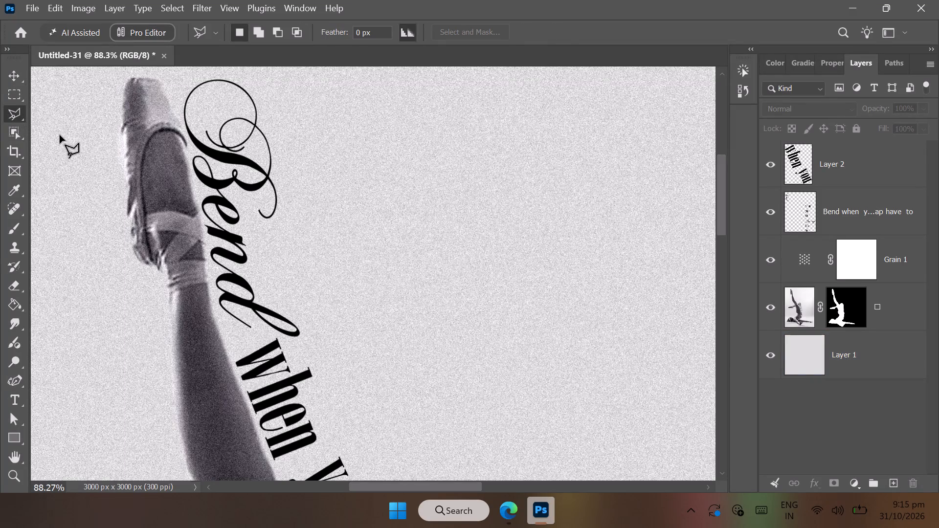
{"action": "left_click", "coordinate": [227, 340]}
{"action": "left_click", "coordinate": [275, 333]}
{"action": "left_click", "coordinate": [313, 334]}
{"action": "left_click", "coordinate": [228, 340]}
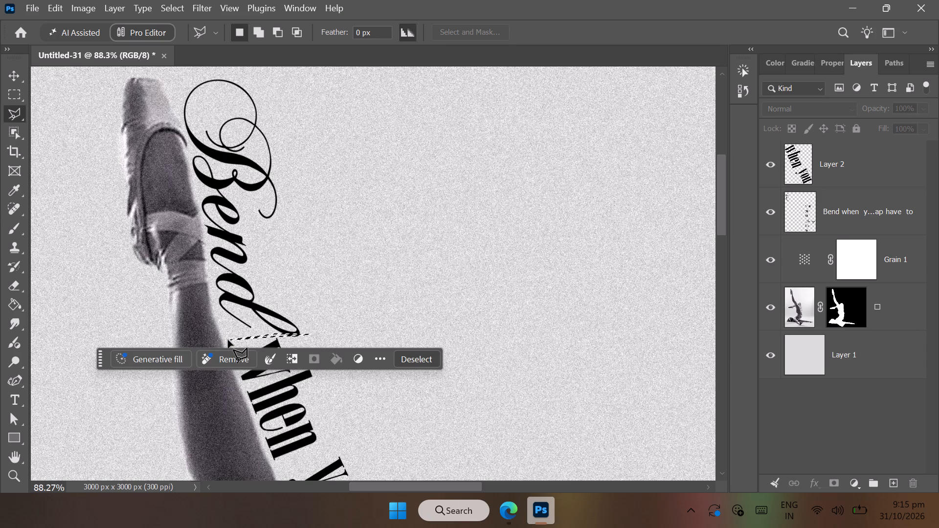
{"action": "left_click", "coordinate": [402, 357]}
Outline the word "Bend" beside the raised foot with a closed polygonal lasso selection, leaving out "when".
{"action": "left_click", "coordinate": [292, 343]}
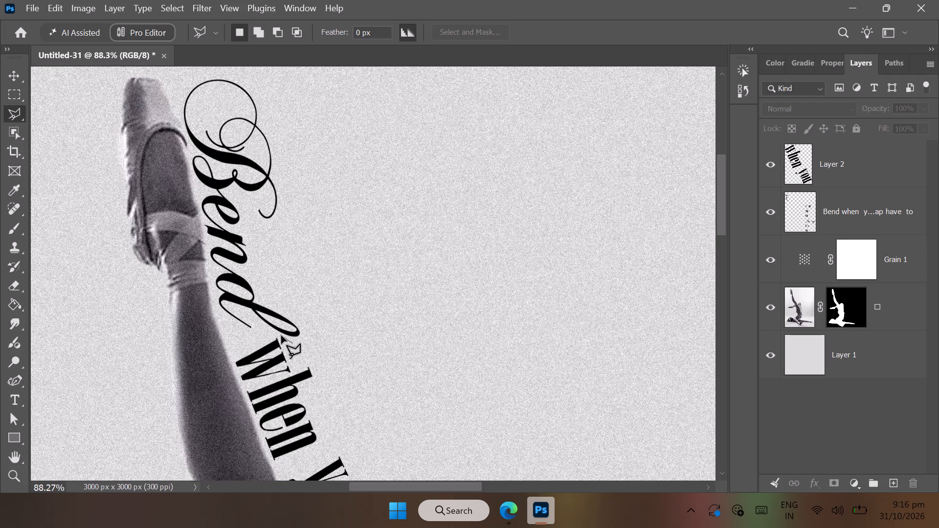
{"action": "left_click", "coordinate": [272, 333]}
{"action": "left_click", "coordinate": [229, 336]}
{"action": "left_click", "coordinate": [201, 278]}
{"action": "left_click", "coordinate": [174, 92]}
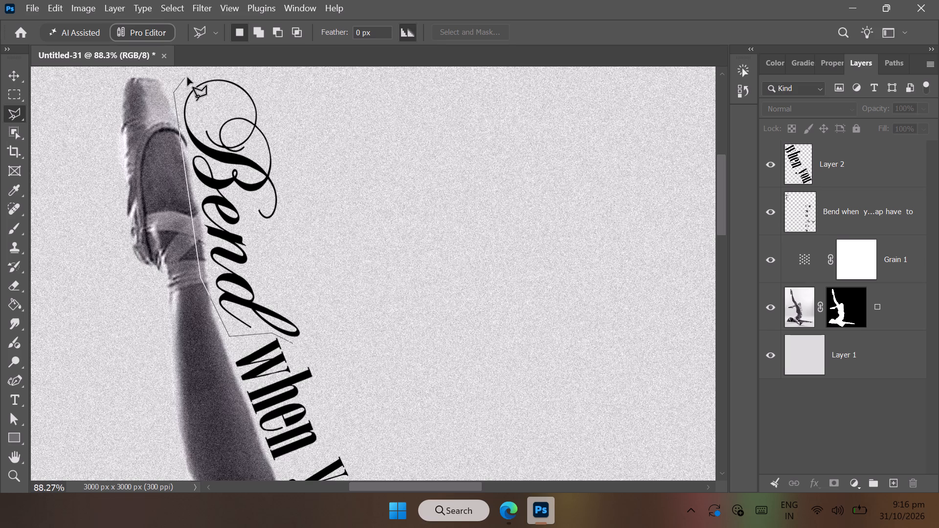
{"action": "left_click", "coordinate": [192, 75]}
{"action": "left_click", "coordinate": [227, 73]}
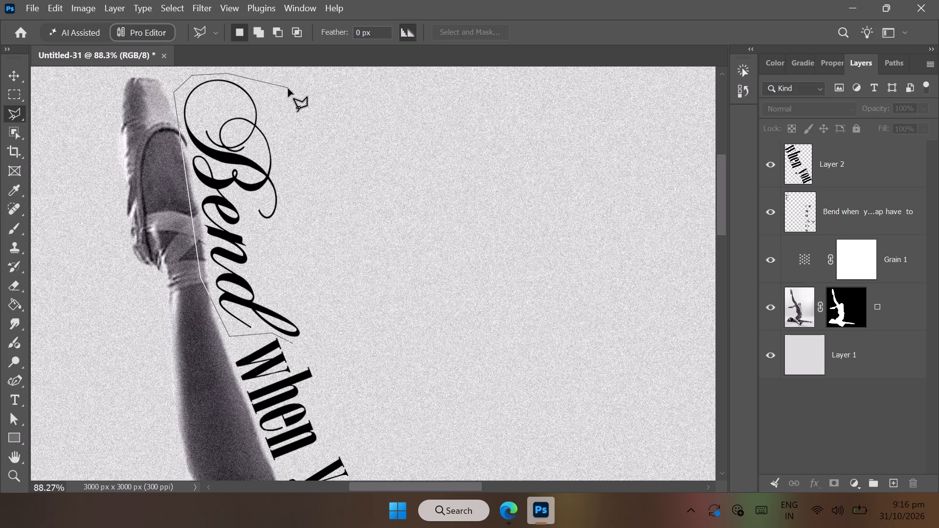
{"action": "left_click", "coordinate": [287, 94]}
{"action": "left_click", "coordinate": [320, 292]}
{"action": "left_click", "coordinate": [302, 345]}
{"action": "left_click", "coordinate": [292, 344]}
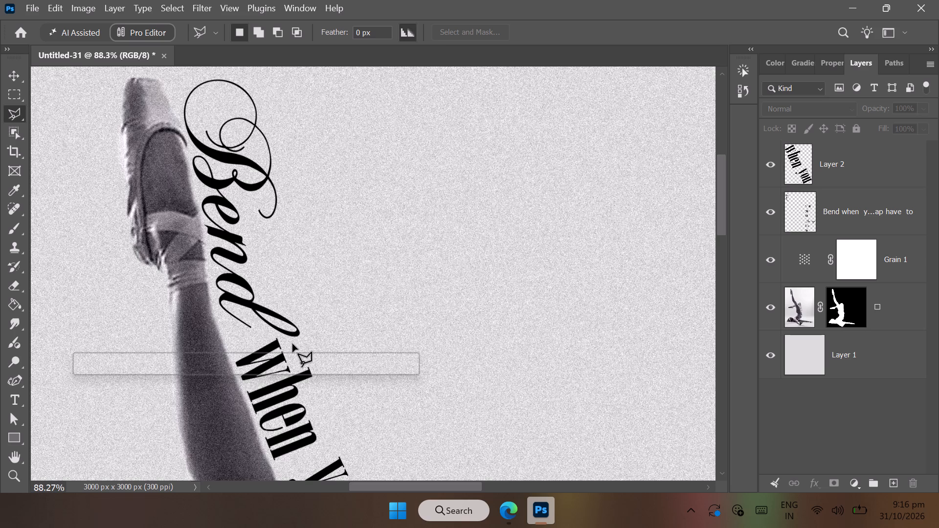
Move the selected word "Bend" about 10 px left and slightly over 20 px up, away from "when", and clear the selection.
{"action": "left_click", "coordinate": [9, 75]}
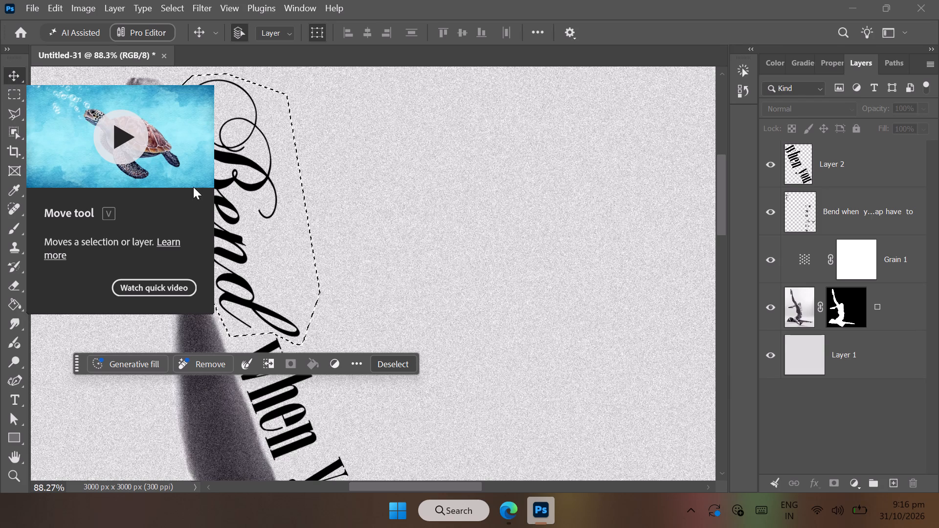
{"action": "left_click_drag", "start_coordinate": [250, 186], "coordinate": [246, 176]}
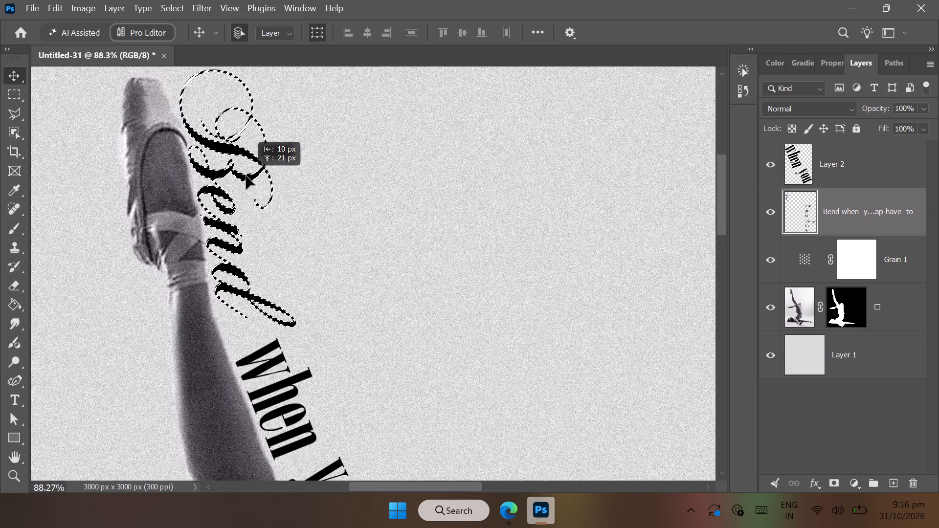
{"action": "left_click_drag", "start_coordinate": [246, 176], "coordinate": [246, 173]}
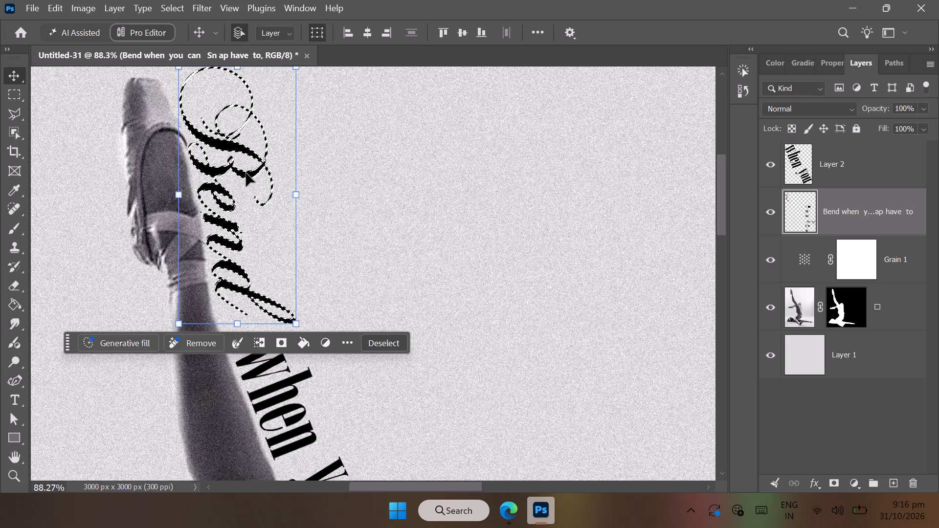
{"action": "left_click", "coordinate": [380, 346]}
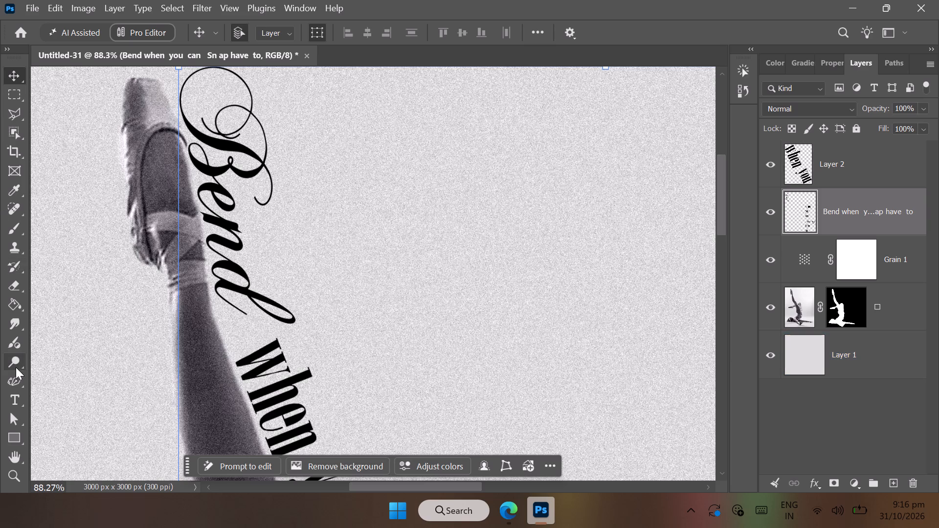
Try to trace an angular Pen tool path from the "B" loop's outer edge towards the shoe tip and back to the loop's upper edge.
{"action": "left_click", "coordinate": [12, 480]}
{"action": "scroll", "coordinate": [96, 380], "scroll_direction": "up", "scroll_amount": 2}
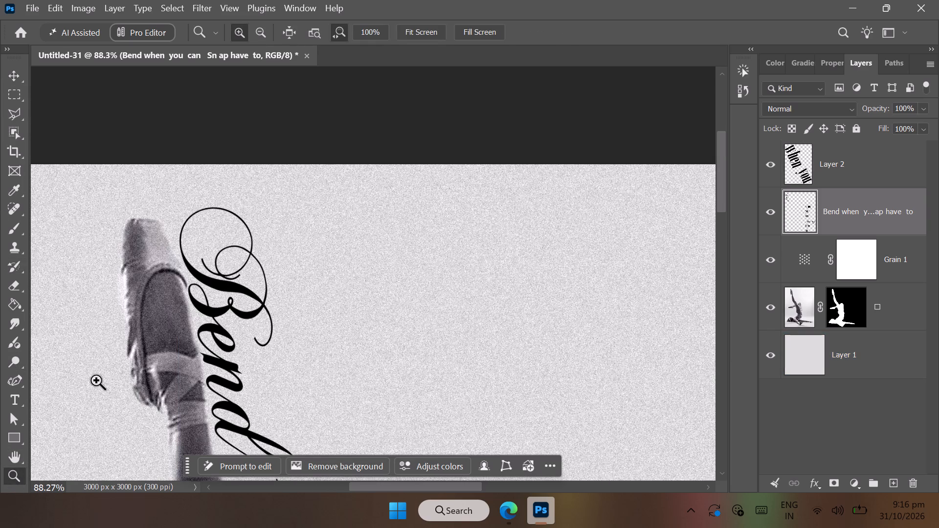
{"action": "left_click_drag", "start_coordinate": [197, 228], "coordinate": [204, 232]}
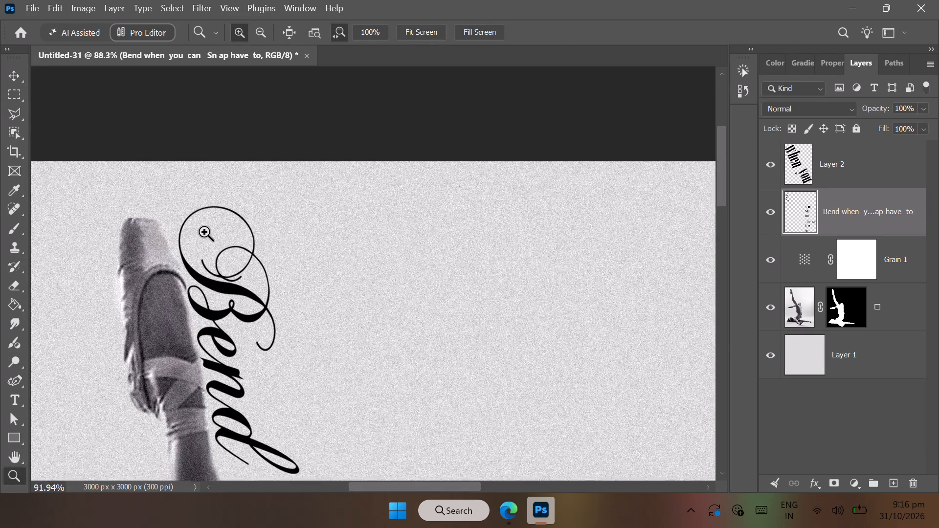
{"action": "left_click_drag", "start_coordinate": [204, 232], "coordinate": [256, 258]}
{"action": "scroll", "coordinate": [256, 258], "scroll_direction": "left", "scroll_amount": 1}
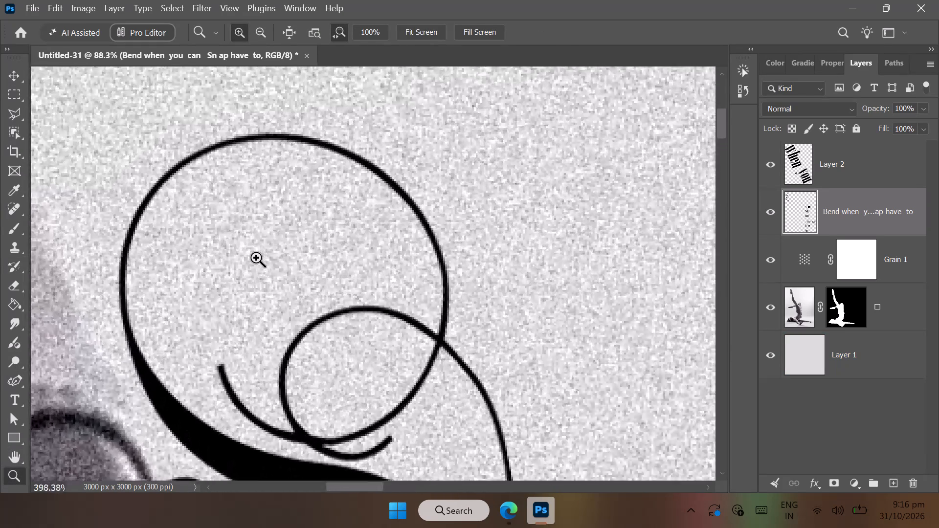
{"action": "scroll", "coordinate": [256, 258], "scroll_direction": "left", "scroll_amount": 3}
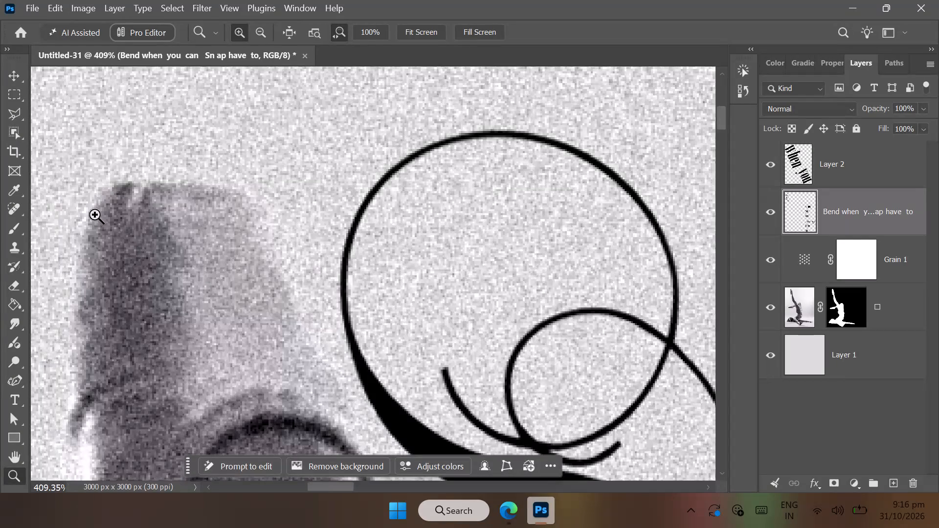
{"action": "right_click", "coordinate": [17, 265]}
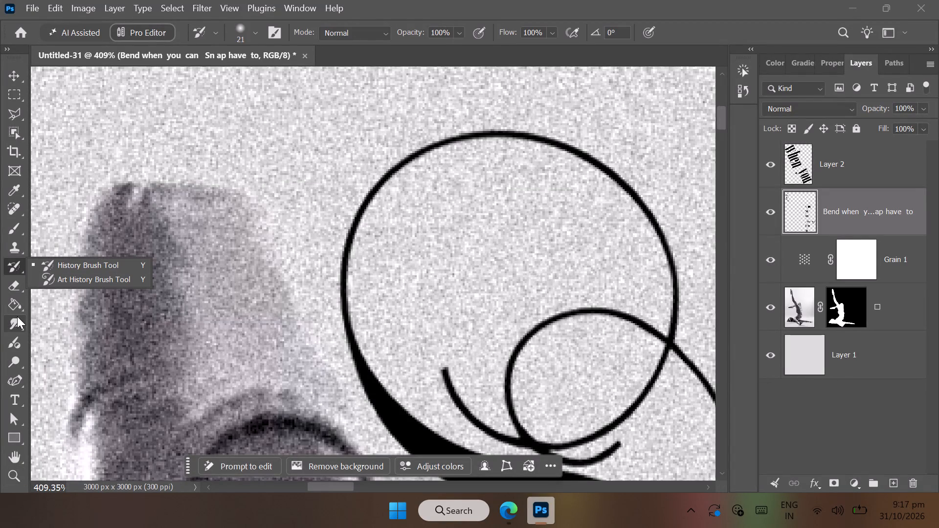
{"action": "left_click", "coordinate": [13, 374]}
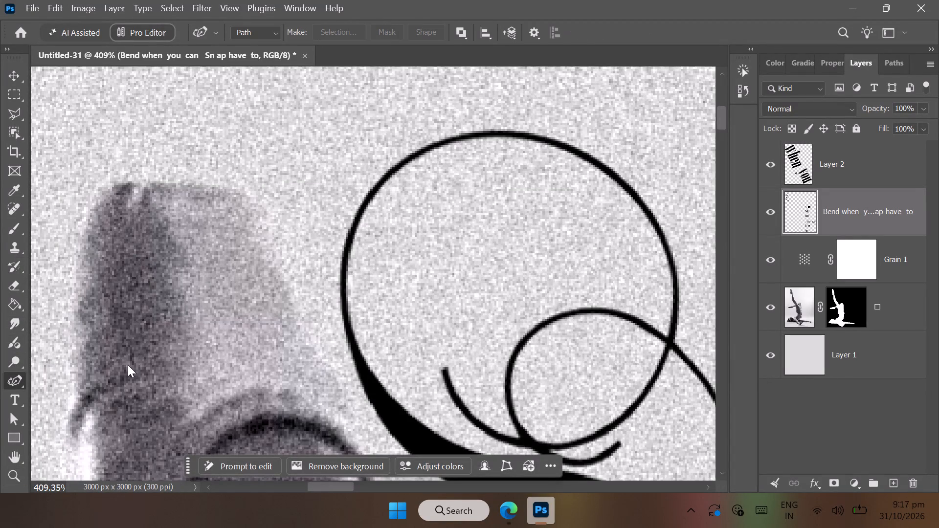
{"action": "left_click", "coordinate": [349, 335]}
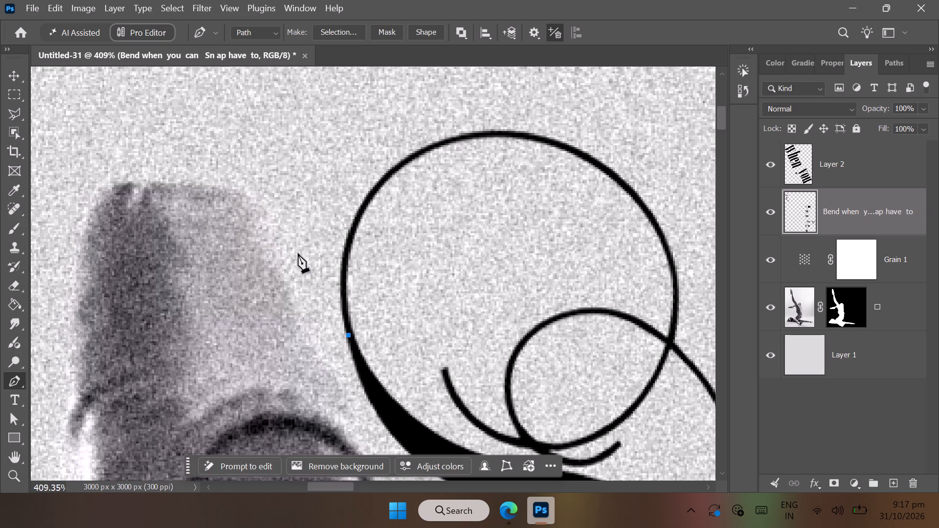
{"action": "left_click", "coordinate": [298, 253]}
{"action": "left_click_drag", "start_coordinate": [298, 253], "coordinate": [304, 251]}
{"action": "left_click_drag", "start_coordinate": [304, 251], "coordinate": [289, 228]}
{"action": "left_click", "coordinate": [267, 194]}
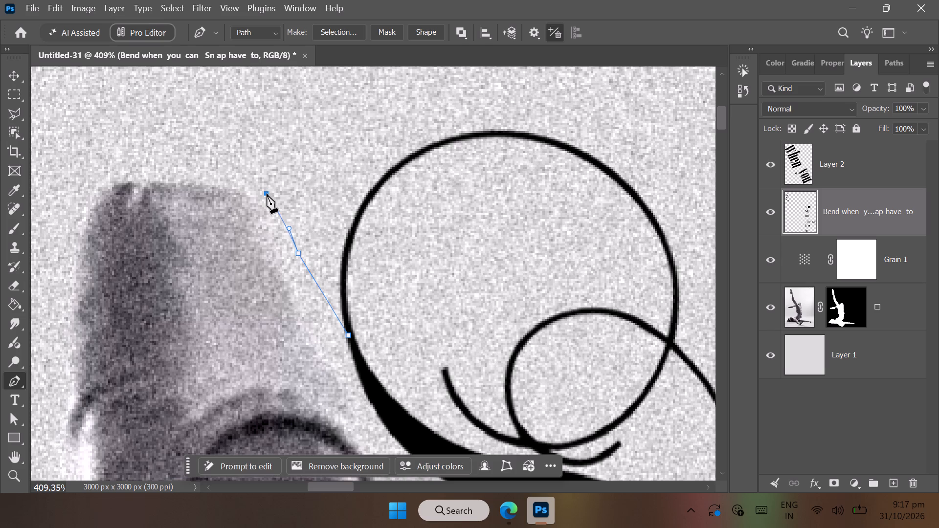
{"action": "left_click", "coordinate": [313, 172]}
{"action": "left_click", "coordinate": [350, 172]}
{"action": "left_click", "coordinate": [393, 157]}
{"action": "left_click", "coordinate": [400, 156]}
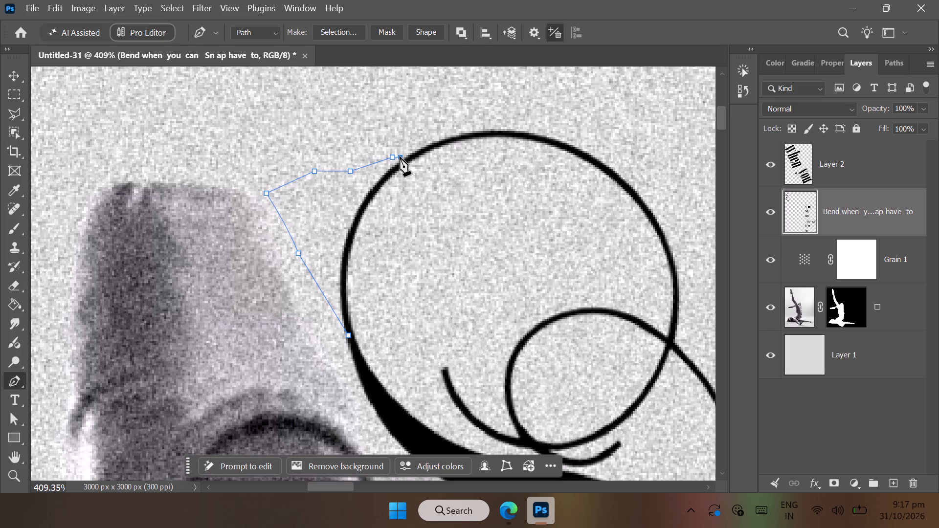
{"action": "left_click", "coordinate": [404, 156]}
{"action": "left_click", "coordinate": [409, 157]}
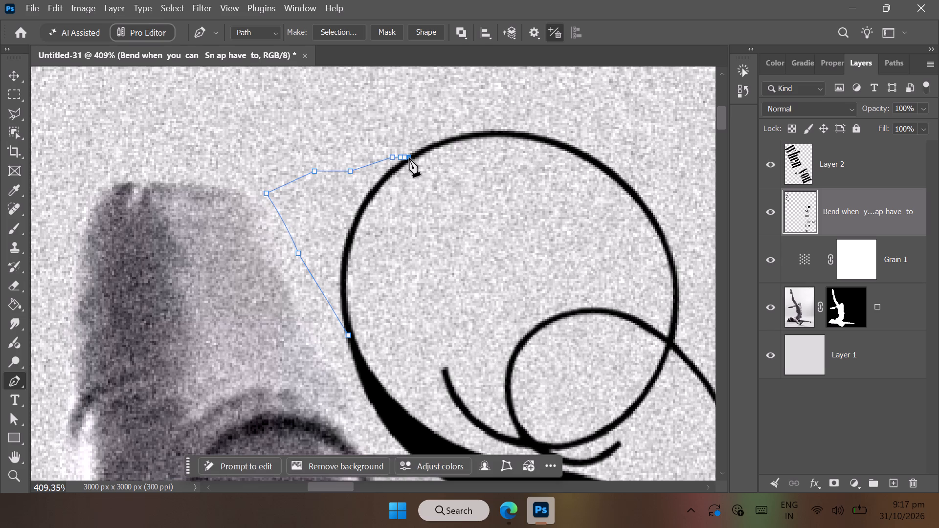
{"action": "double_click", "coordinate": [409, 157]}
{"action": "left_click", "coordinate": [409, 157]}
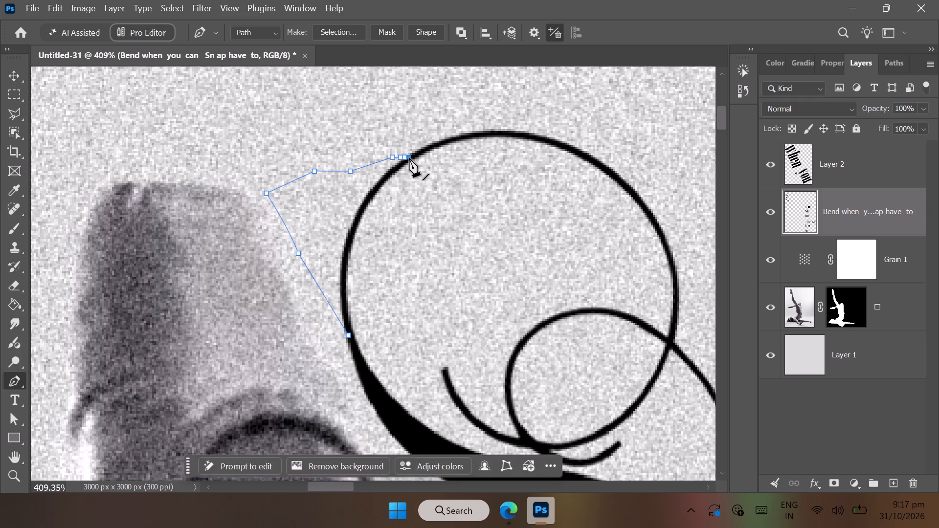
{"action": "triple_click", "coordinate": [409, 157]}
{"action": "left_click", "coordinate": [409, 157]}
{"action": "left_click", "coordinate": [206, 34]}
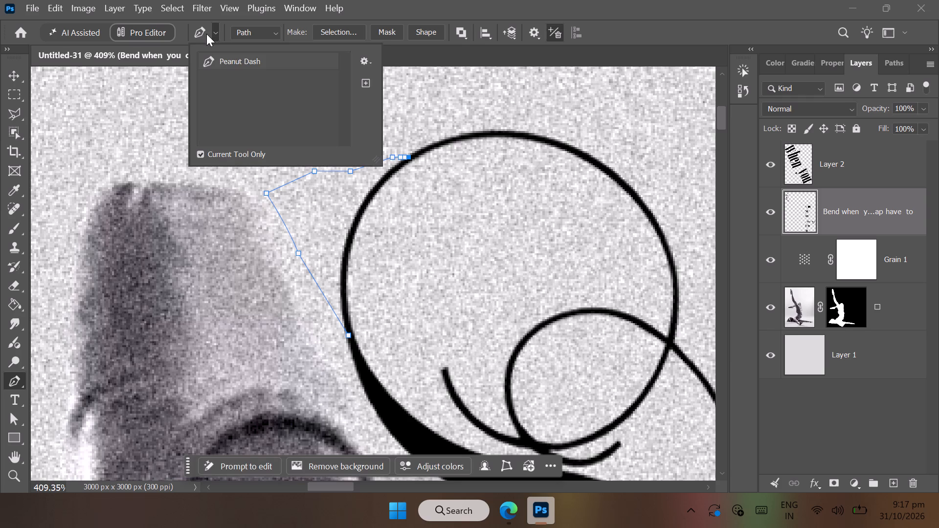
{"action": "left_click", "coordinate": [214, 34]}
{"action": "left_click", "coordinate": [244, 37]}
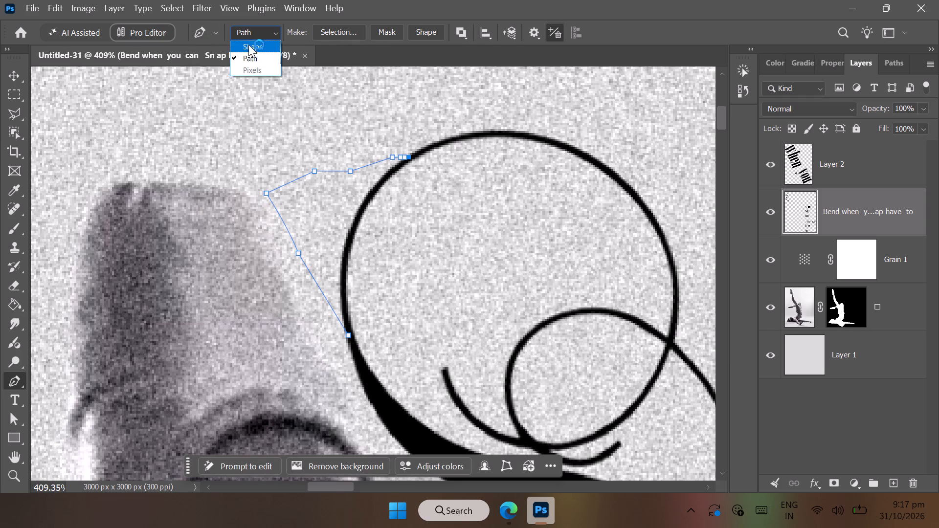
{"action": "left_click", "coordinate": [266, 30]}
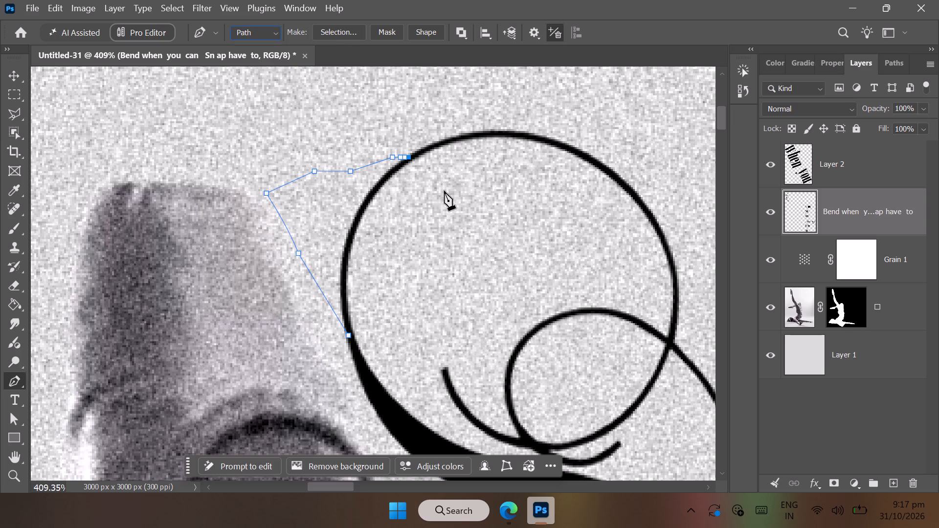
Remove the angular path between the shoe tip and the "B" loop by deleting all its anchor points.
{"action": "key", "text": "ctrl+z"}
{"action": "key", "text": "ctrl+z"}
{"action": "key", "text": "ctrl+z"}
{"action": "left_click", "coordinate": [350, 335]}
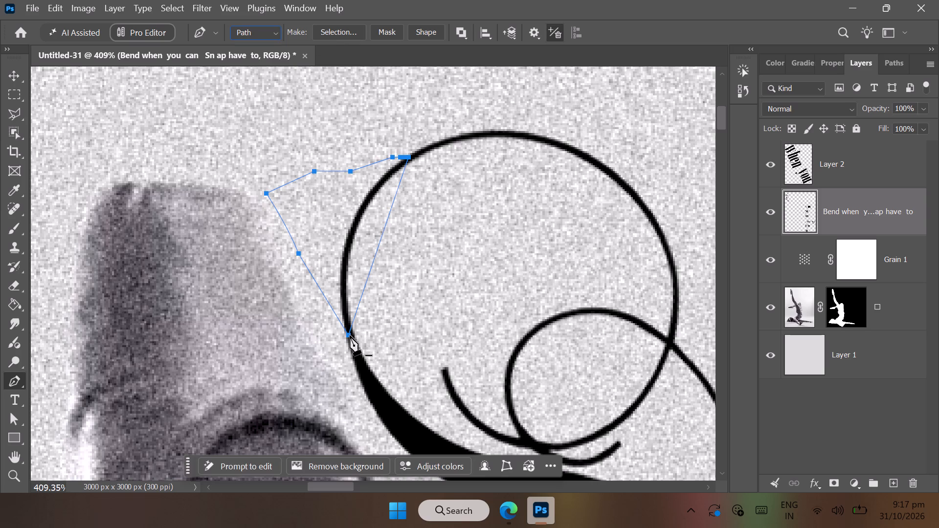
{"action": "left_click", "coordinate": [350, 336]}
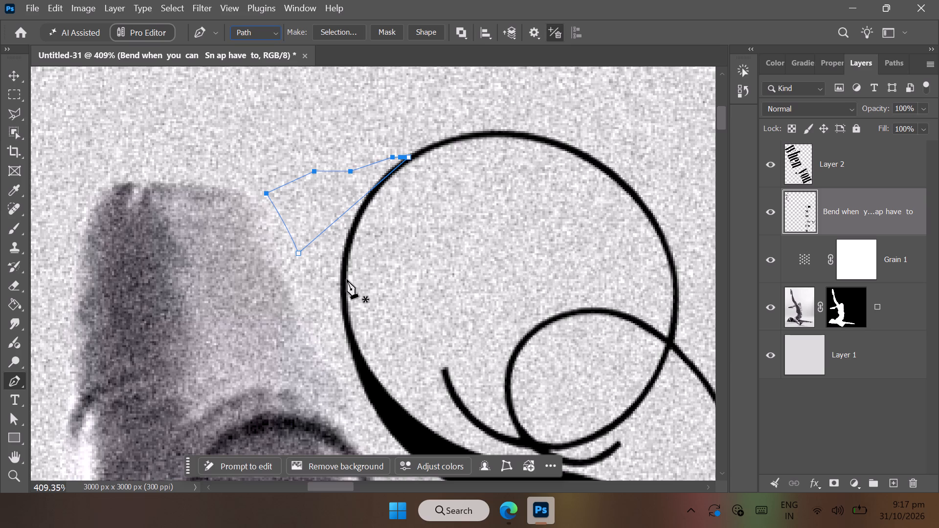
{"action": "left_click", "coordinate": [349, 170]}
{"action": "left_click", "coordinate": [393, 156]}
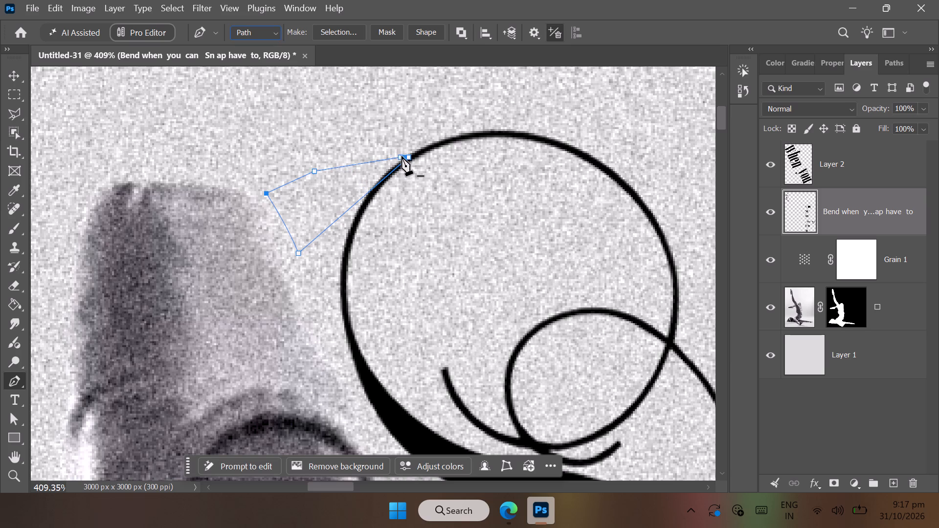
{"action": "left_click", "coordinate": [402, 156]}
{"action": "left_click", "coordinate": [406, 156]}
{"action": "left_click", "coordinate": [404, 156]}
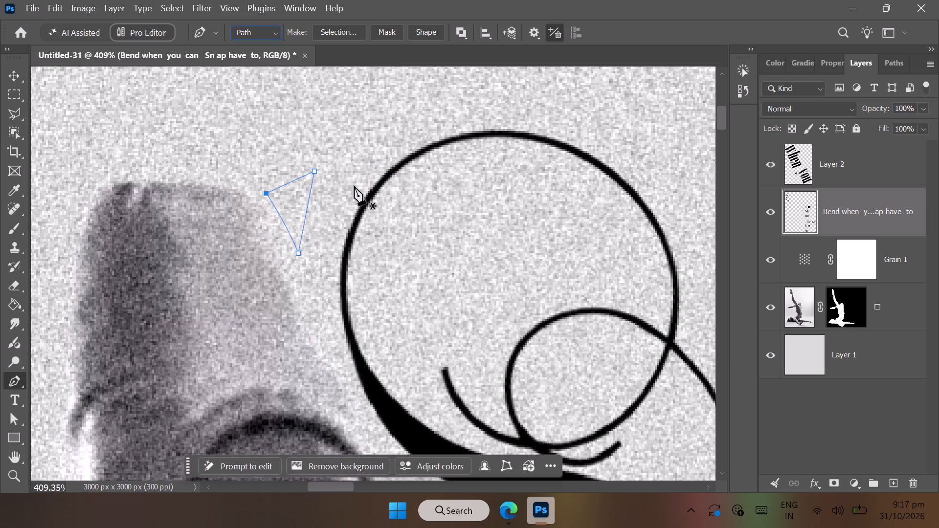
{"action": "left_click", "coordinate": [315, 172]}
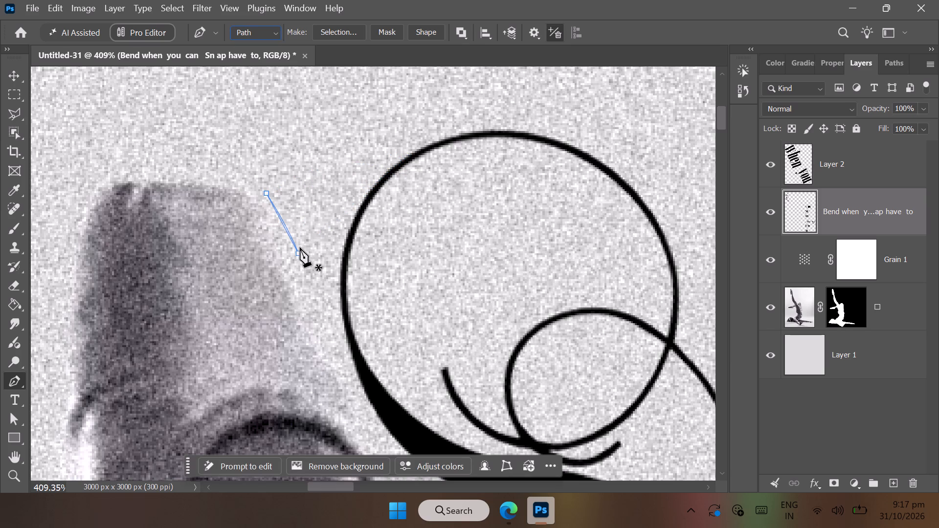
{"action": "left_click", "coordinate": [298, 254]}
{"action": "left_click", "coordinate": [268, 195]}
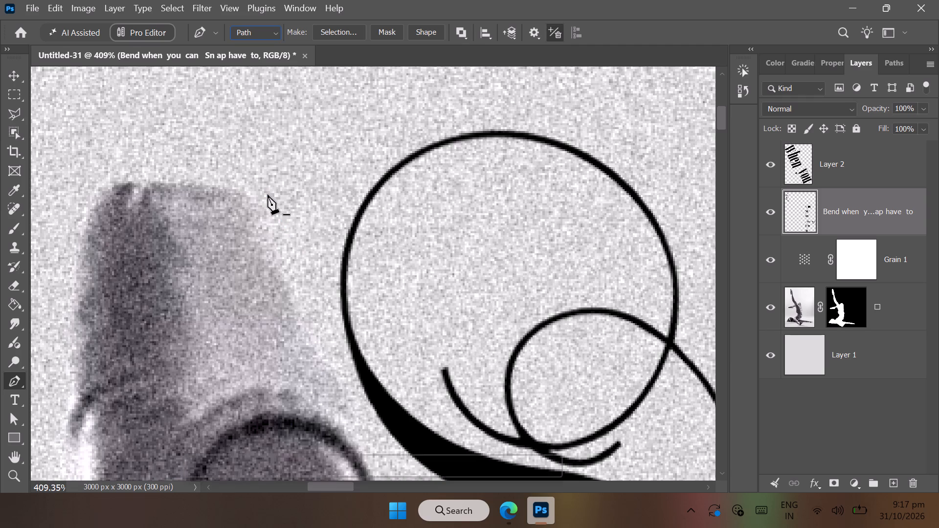
Draw an open Curvature Pen path from the "B" loop's outer edge, out beside the shoe tip, and back to the loop's upper edge.
{"action": "right_click", "coordinate": [16, 379]}
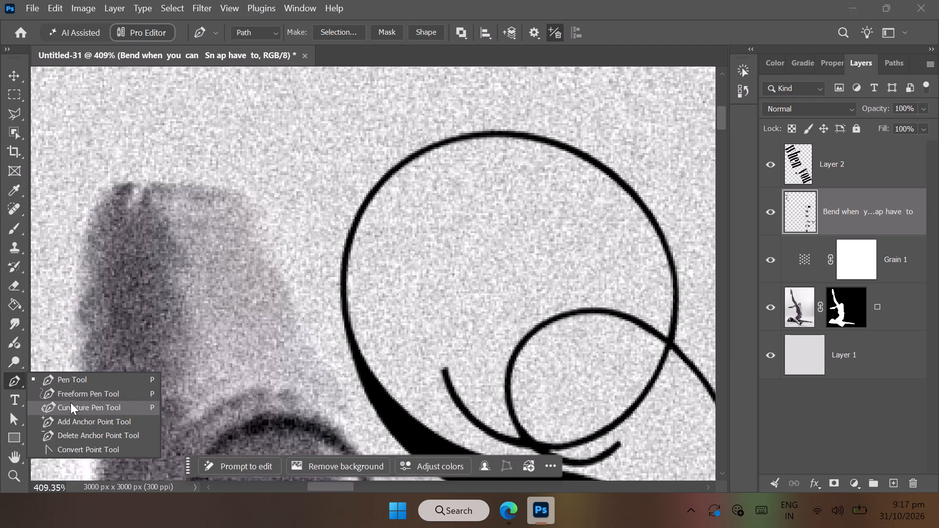
{"action": "left_click", "coordinate": [71, 404]}
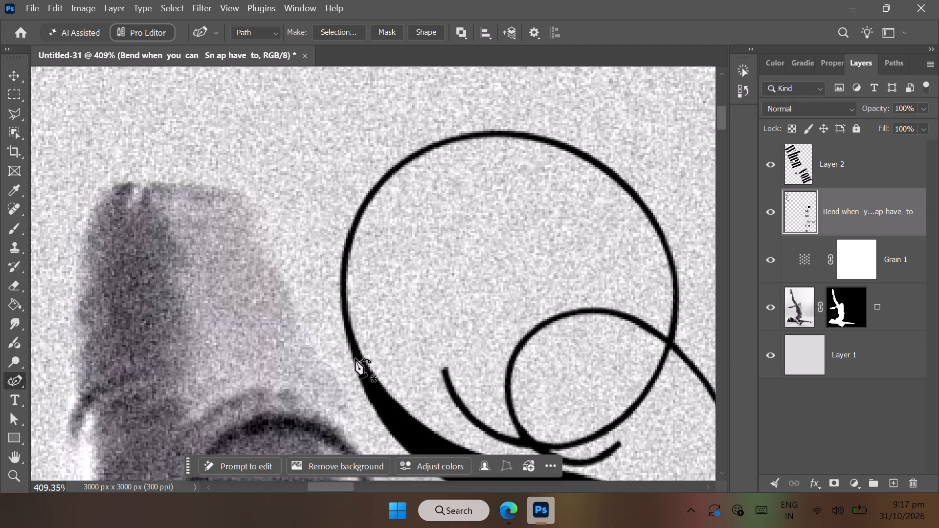
{"action": "left_click", "coordinate": [350, 328]}
{"action": "left_click", "coordinate": [299, 265]}
{"action": "left_click_drag", "start_coordinate": [300, 265], "coordinate": [293, 264]}
{"action": "left_click_drag", "start_coordinate": [293, 264], "coordinate": [297, 253]}
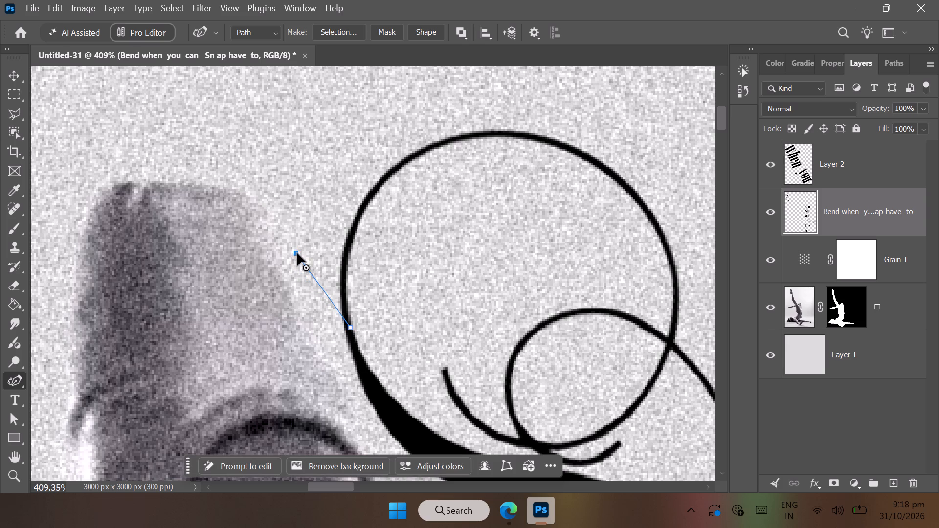
{"action": "left_click", "coordinate": [277, 212]}
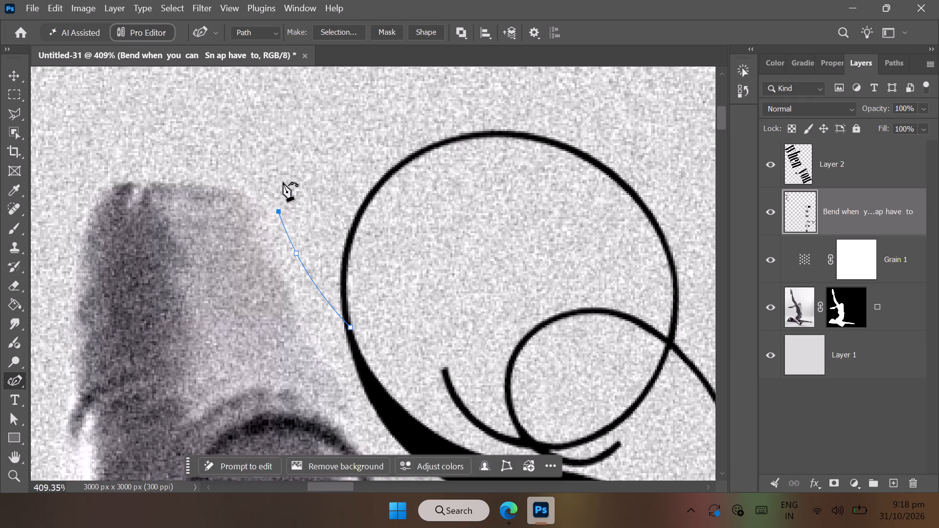
{"action": "left_click", "coordinate": [283, 182]}
{"action": "left_click", "coordinate": [303, 174]}
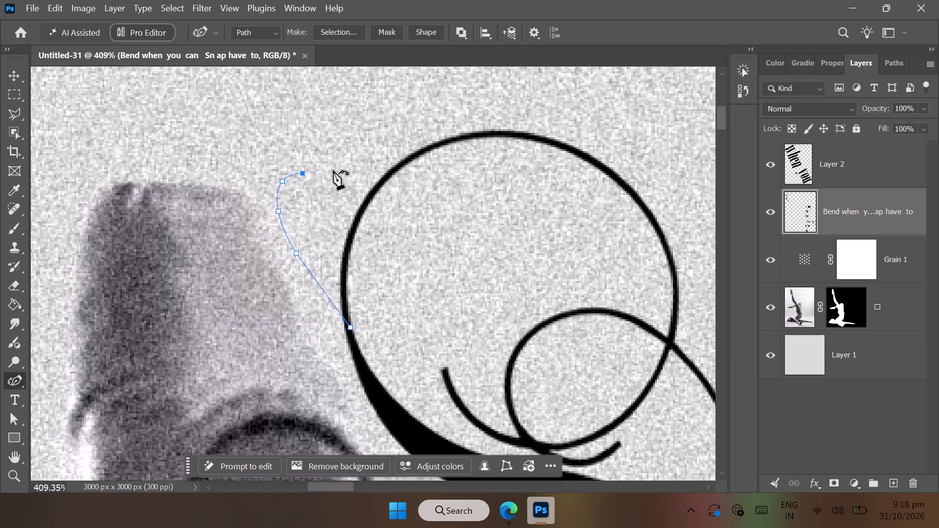
{"action": "left_click", "coordinate": [333, 170]}
{"action": "left_click", "coordinate": [366, 161]}
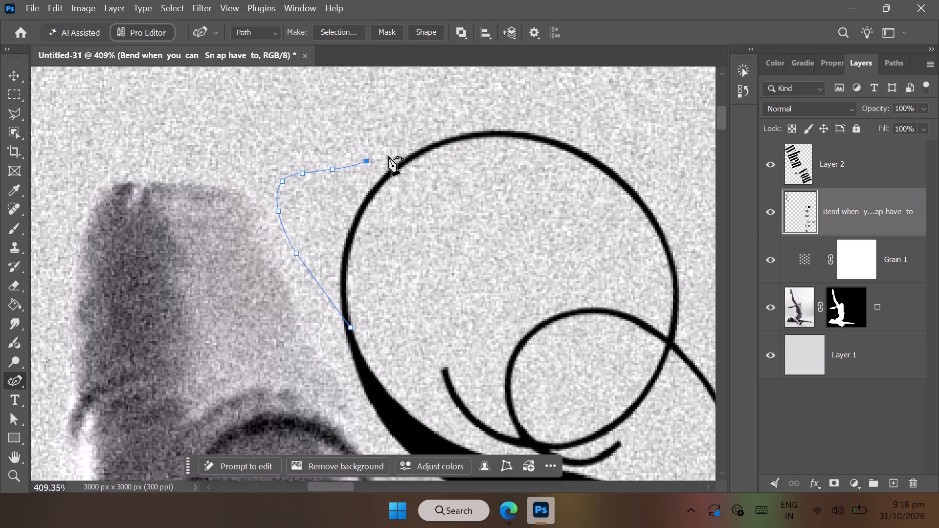
{"action": "left_click", "coordinate": [388, 156]}
{"action": "left_click", "coordinate": [407, 153]}
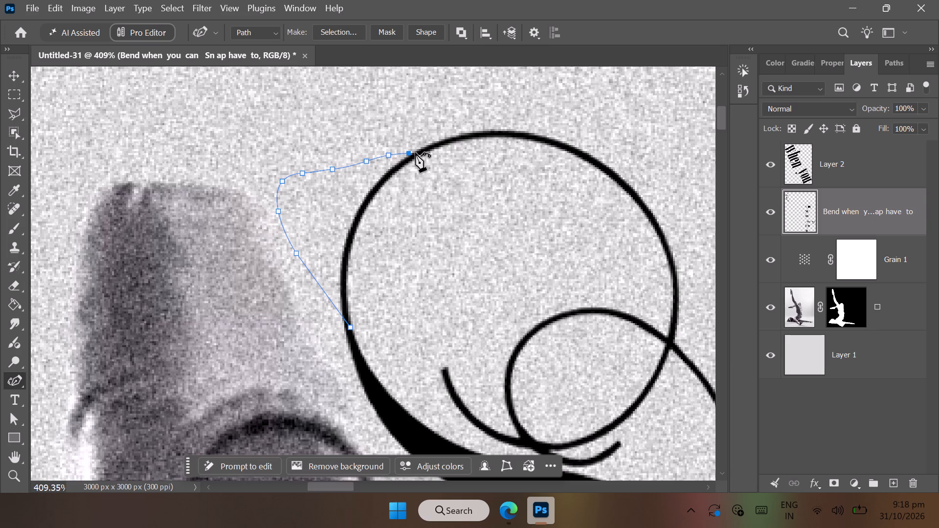
{"action": "left_click", "coordinate": [415, 153]}
{"action": "left_click", "coordinate": [415, 153]}
Raise the four anchor points between the path's corner by the shoe and the loop to round the path's upper side.
{"action": "left_click_drag", "start_coordinate": [389, 155], "coordinate": [389, 151]}
{"action": "left_click_drag", "start_coordinate": [366, 161], "coordinate": [360, 152]}
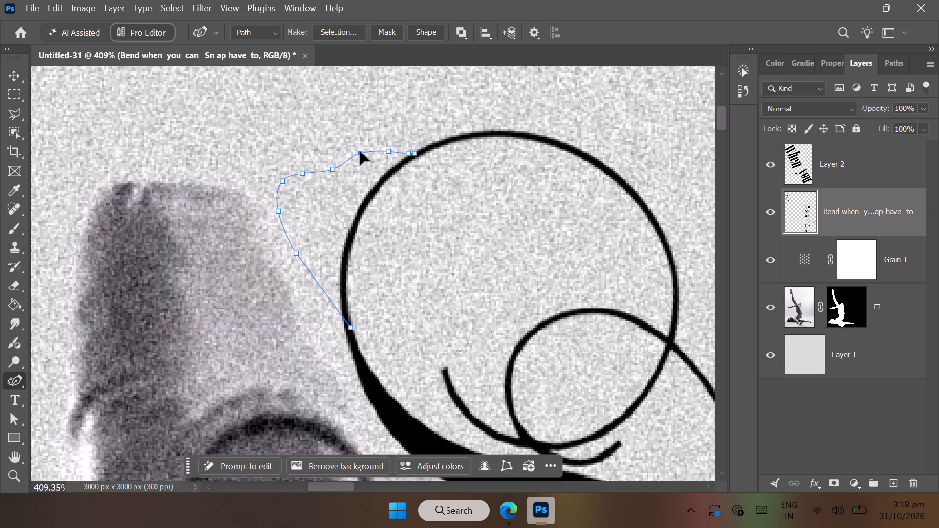
{"action": "left_click_drag", "start_coordinate": [360, 152], "coordinate": [360, 149]}
{"action": "left_click_drag", "start_coordinate": [331, 167], "coordinate": [327, 147]}
{"action": "left_click_drag", "start_coordinate": [302, 174], "coordinate": [301, 157]}
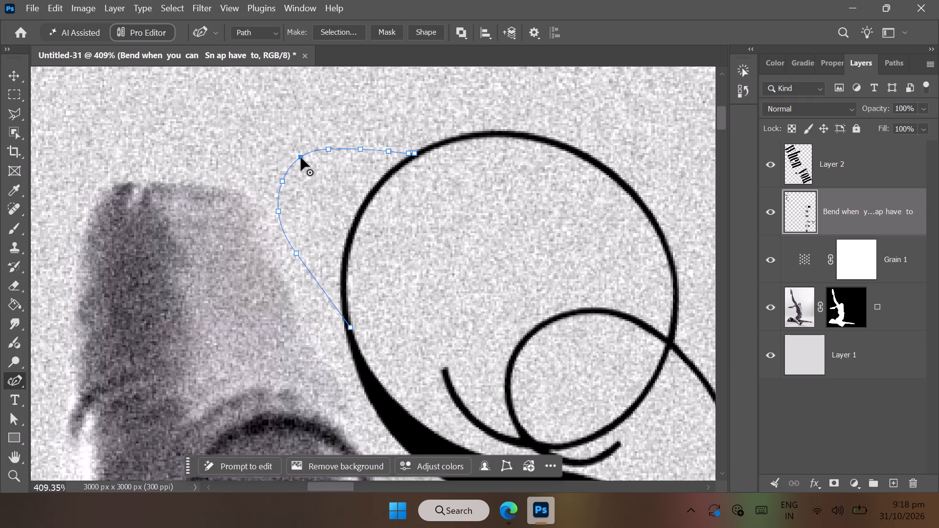
Extend the path's upper end along the "B" loop past its crest, and lift the adjacent anchor point well above the loop.
{"action": "left_click_drag", "start_coordinate": [415, 152], "coordinate": [475, 132]}
{"action": "left_click_drag", "start_coordinate": [475, 132], "coordinate": [503, 135]}
{"action": "left_click_drag", "start_coordinate": [503, 135], "coordinate": [543, 139]}
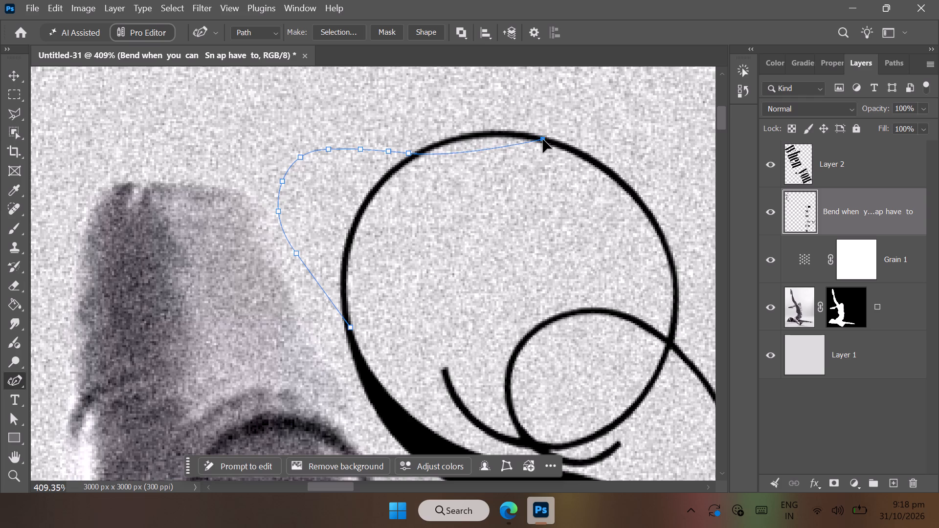
{"action": "left_click_drag", "start_coordinate": [543, 139], "coordinate": [546, 140]}
{"action": "left_click_drag", "start_coordinate": [410, 153], "coordinate": [437, 123]}
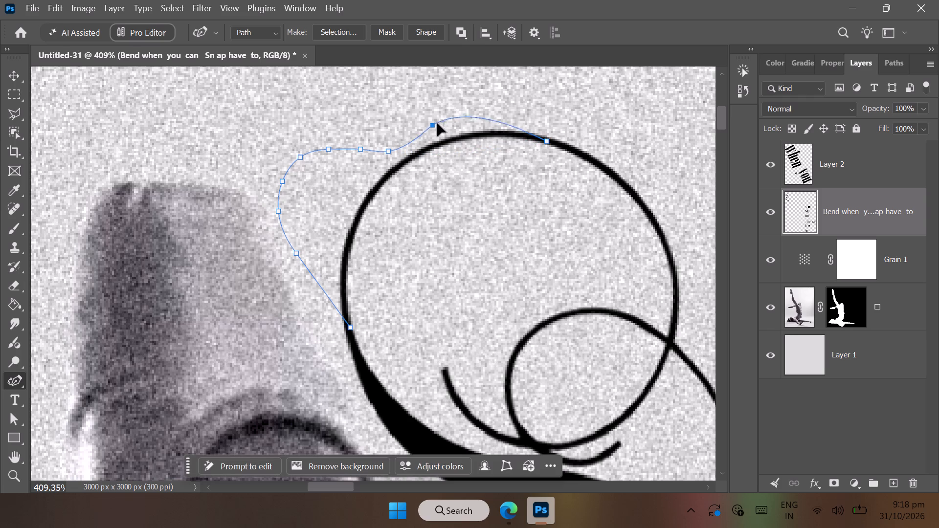
{"action": "left_click_drag", "start_coordinate": [437, 123], "coordinate": [437, 95]}
Lift the anchor points between the raised peak and the shoe-side curve outward to form a continuous arch around the loop.
{"action": "scroll", "coordinate": [427, 133], "scroll_direction": "up", "scroll_amount": 1}
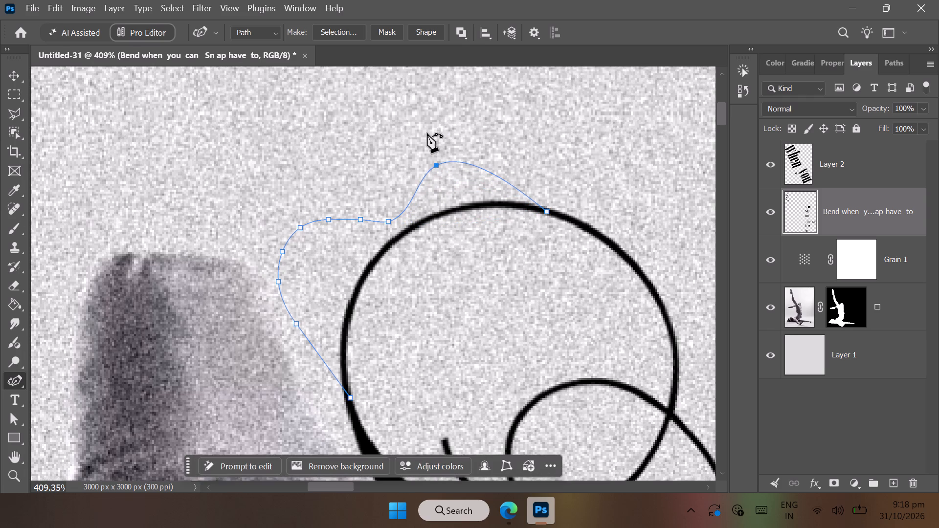
{"action": "scroll", "coordinate": [427, 133], "scroll_direction": "up", "scroll_amount": 1}
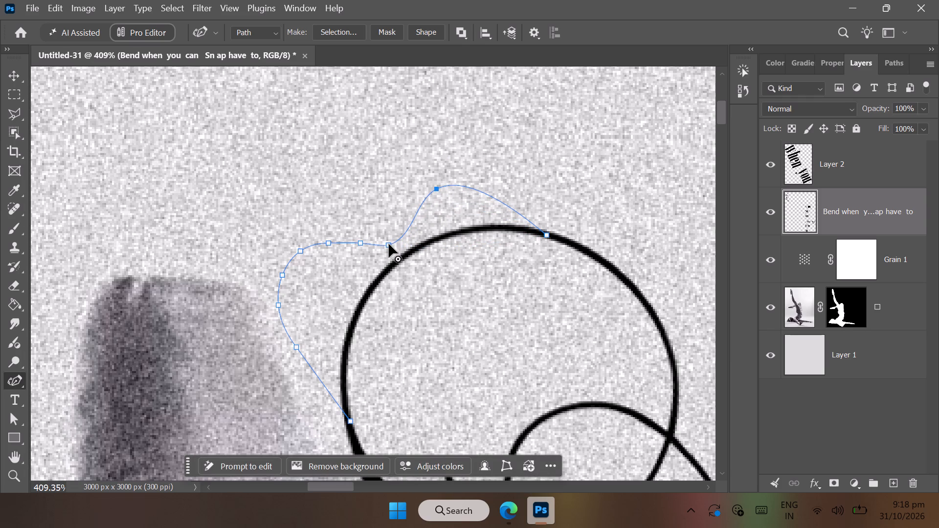
{"action": "left_click_drag", "start_coordinate": [389, 244], "coordinate": [381, 198]}
{"action": "left_click_drag", "start_coordinate": [361, 242], "coordinate": [336, 201]}
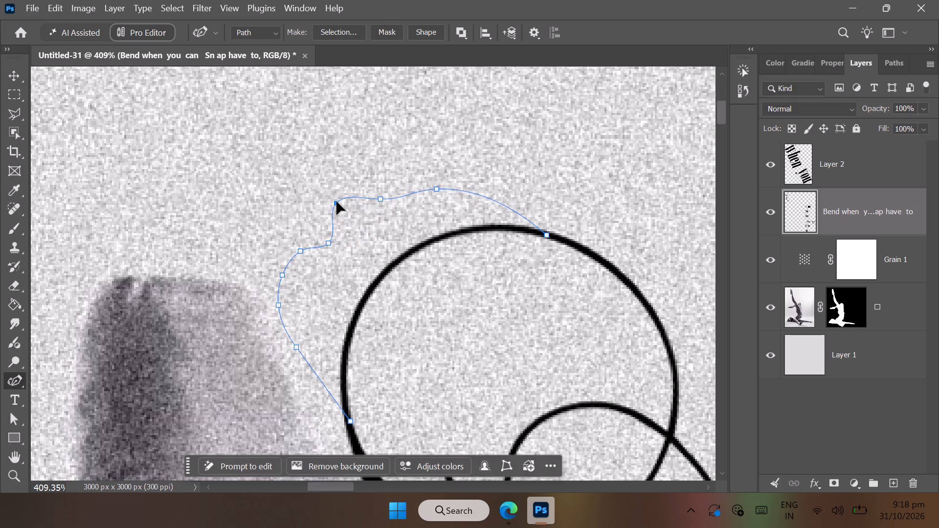
{"action": "left_click_drag", "start_coordinate": [336, 201], "coordinate": [341, 220]}
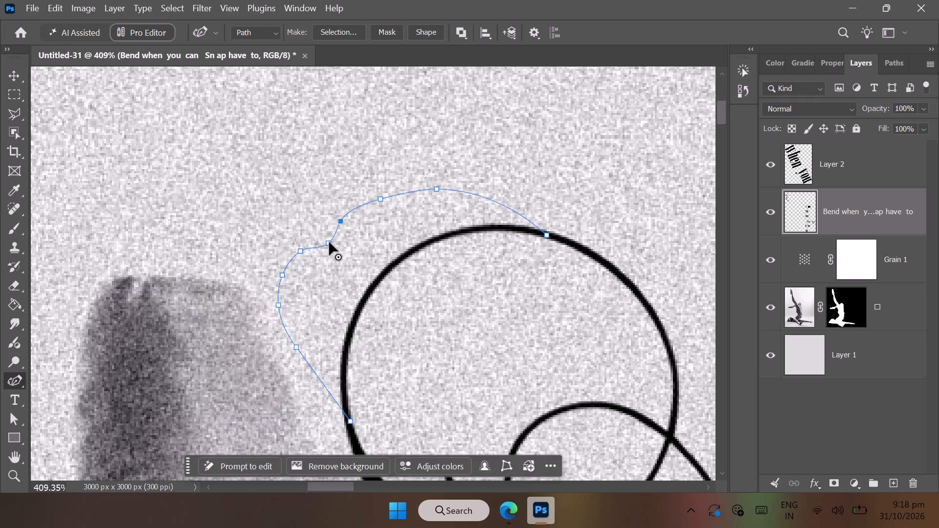
{"action": "left_click_drag", "start_coordinate": [329, 242], "coordinate": [316, 234]}
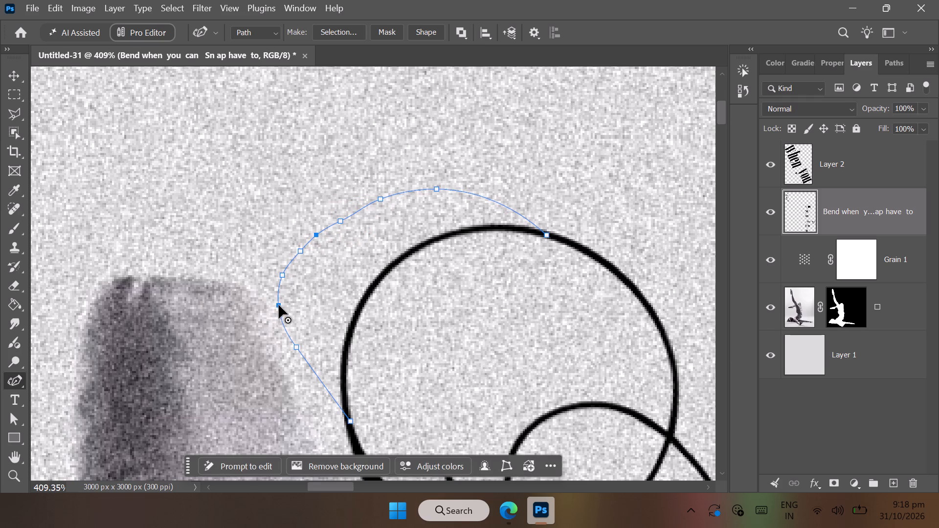
Smooth the arch by nudging its shoe-side and upper anchor points outward and lowering the peak anchor nearest the loop's crest.
{"action": "left_click_drag", "start_coordinate": [279, 305], "coordinate": [269, 290]}
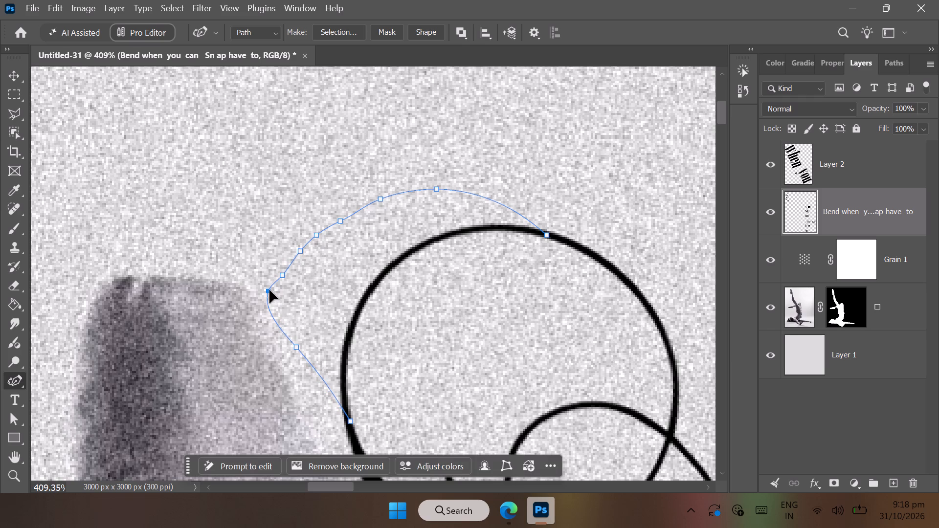
{"action": "left_click_drag", "start_coordinate": [284, 273], "coordinate": [274, 260]}
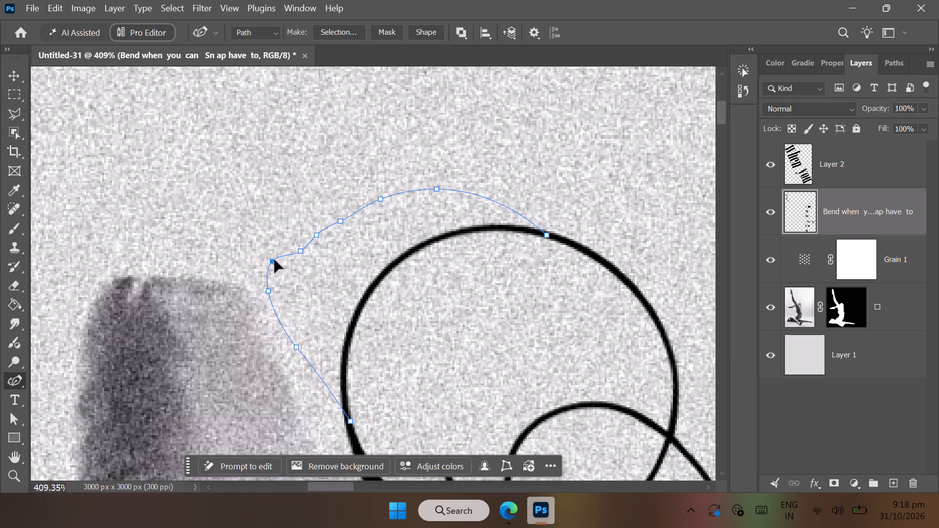
{"action": "left_click_drag", "start_coordinate": [274, 260], "coordinate": [276, 260]}
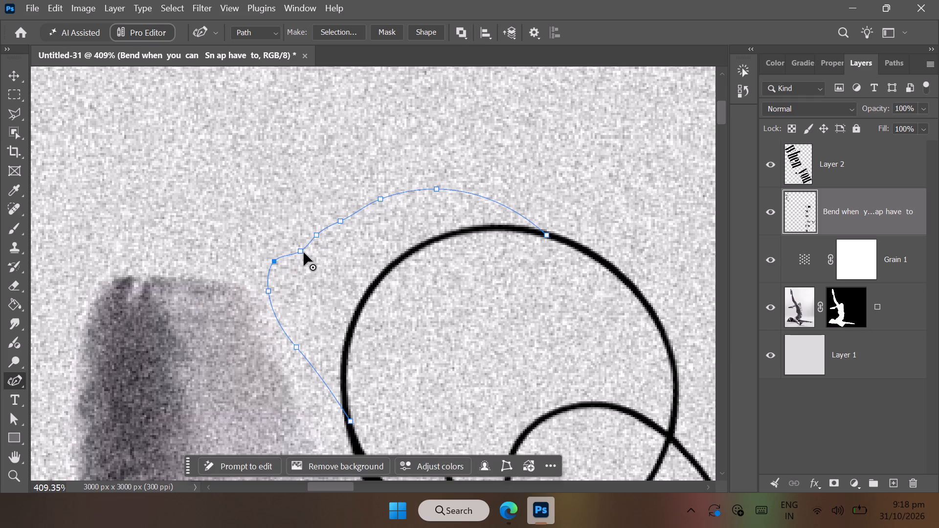
{"action": "left_click_drag", "start_coordinate": [304, 252], "coordinate": [299, 241]}
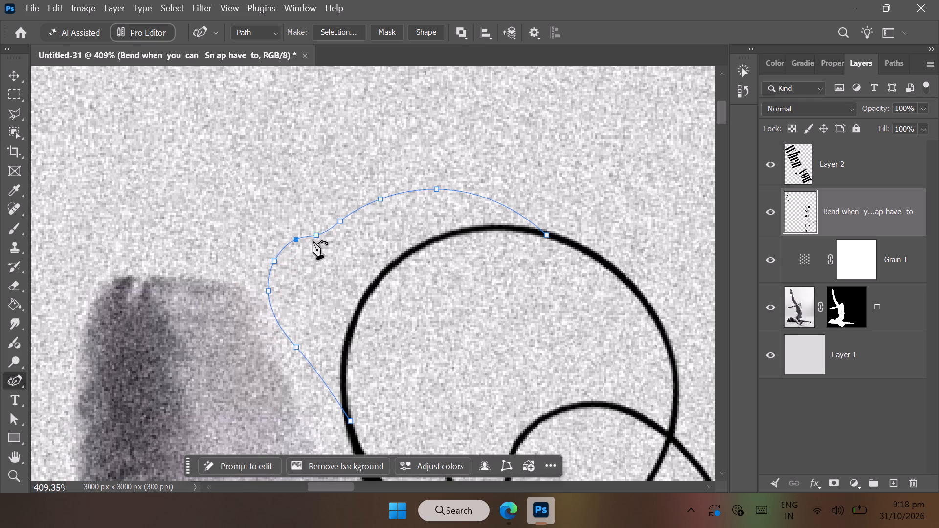
{"action": "left_click_drag", "start_coordinate": [317, 235], "coordinate": [317, 226]}
{"action": "left_click_drag", "start_coordinate": [340, 222], "coordinate": [344, 219]}
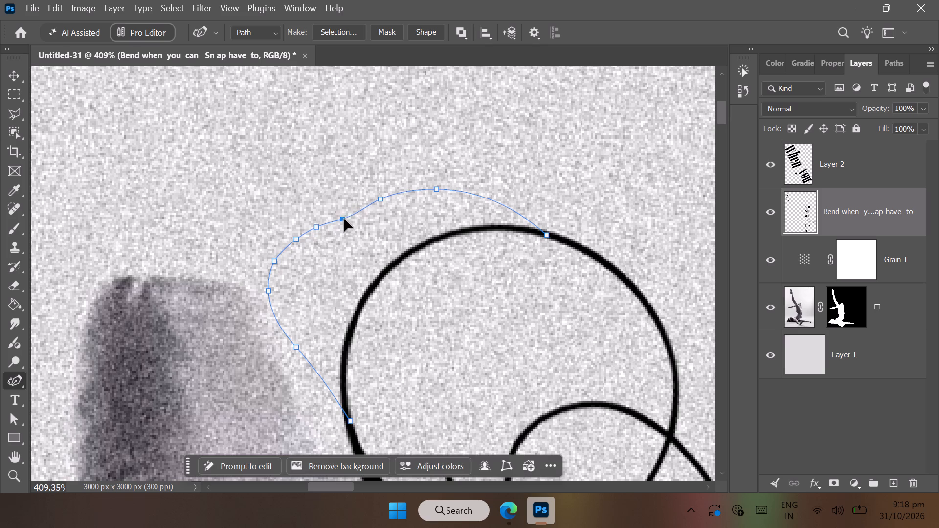
{"action": "left_click_drag", "start_coordinate": [344, 219], "coordinate": [346, 208]}
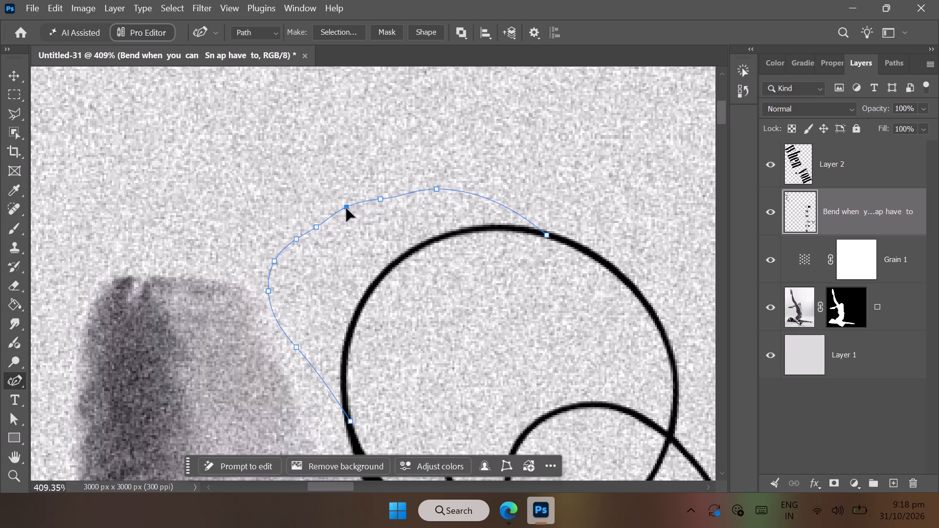
{"action": "left_click_drag", "start_coordinate": [346, 208], "coordinate": [346, 208]}
{"action": "left_click_drag", "start_coordinate": [316, 228], "coordinate": [316, 221]}
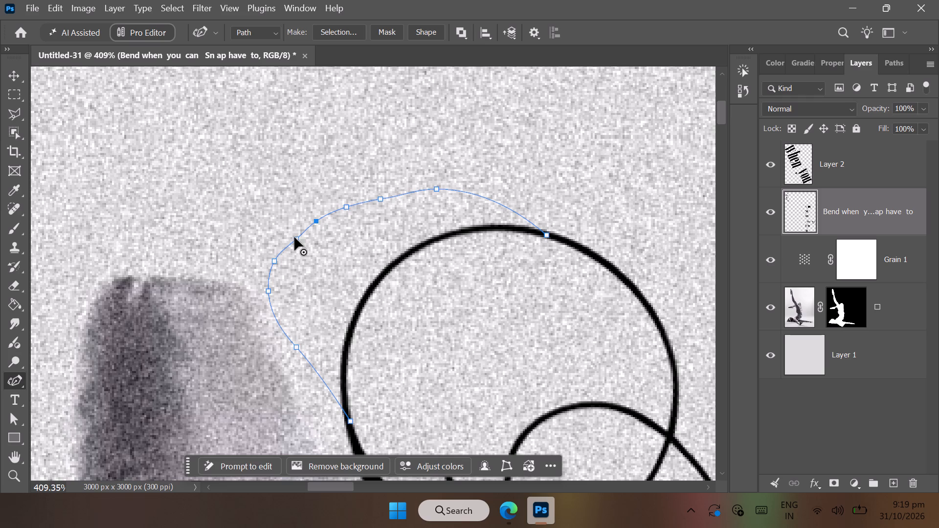
{"action": "left_click", "coordinate": [293, 239]}
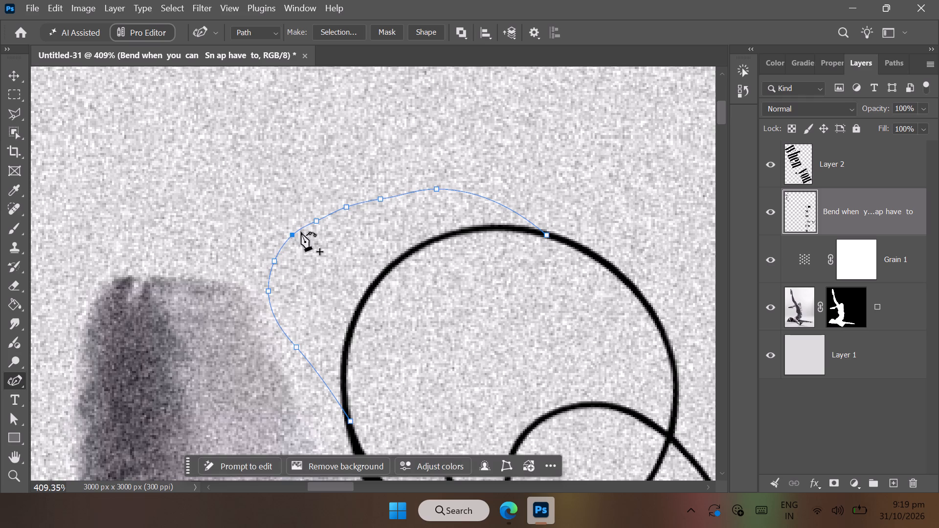
{"action": "left_click_drag", "start_coordinate": [438, 189], "coordinate": [438, 194]}
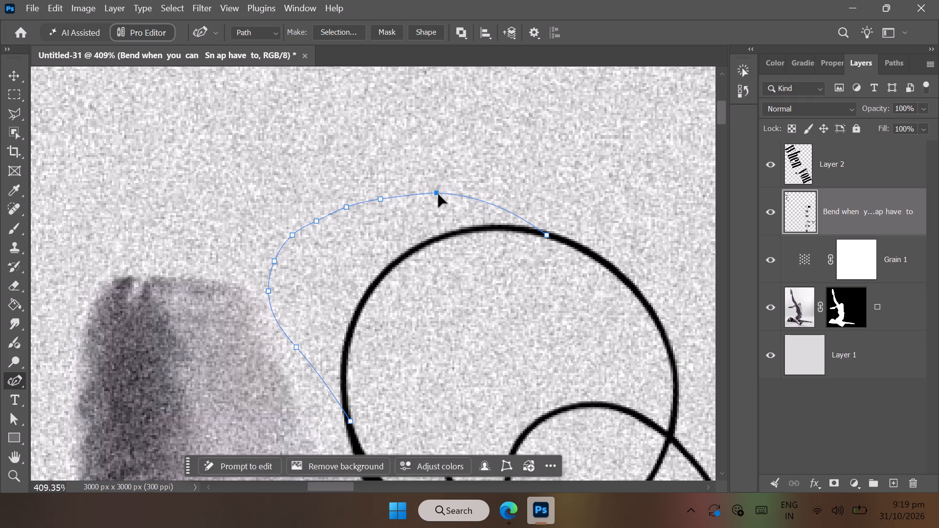
{"action": "left_click_drag", "start_coordinate": [438, 194], "coordinate": [438, 199]}
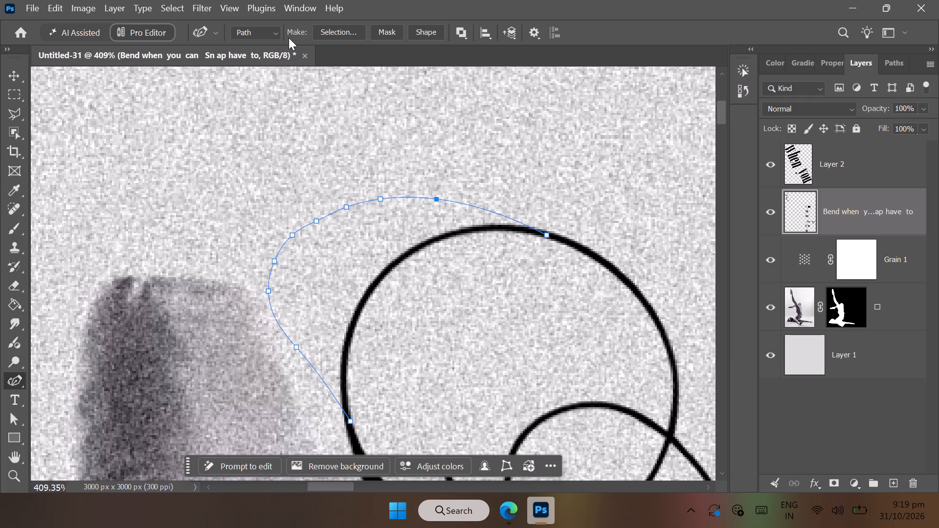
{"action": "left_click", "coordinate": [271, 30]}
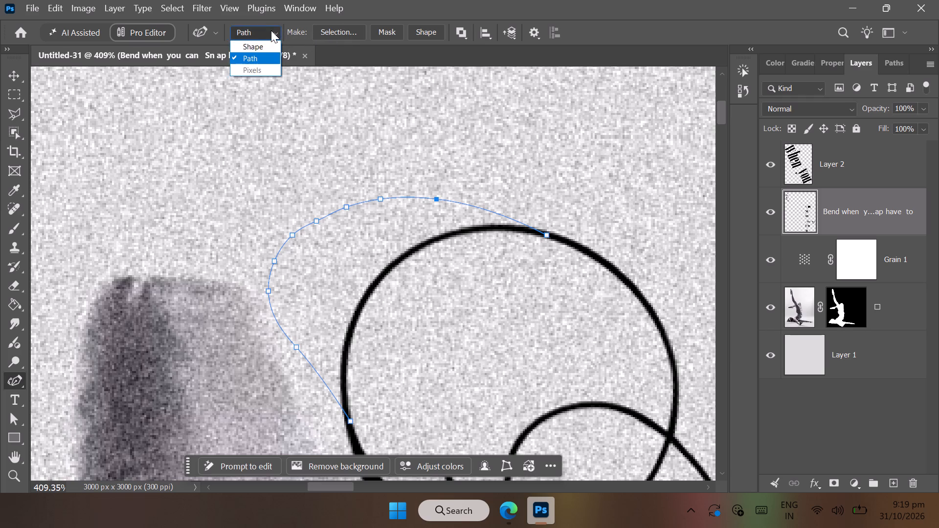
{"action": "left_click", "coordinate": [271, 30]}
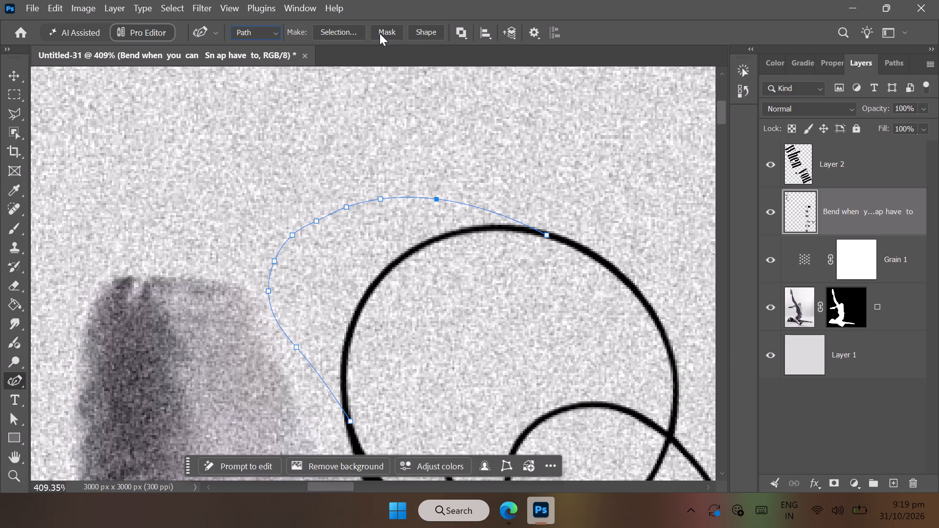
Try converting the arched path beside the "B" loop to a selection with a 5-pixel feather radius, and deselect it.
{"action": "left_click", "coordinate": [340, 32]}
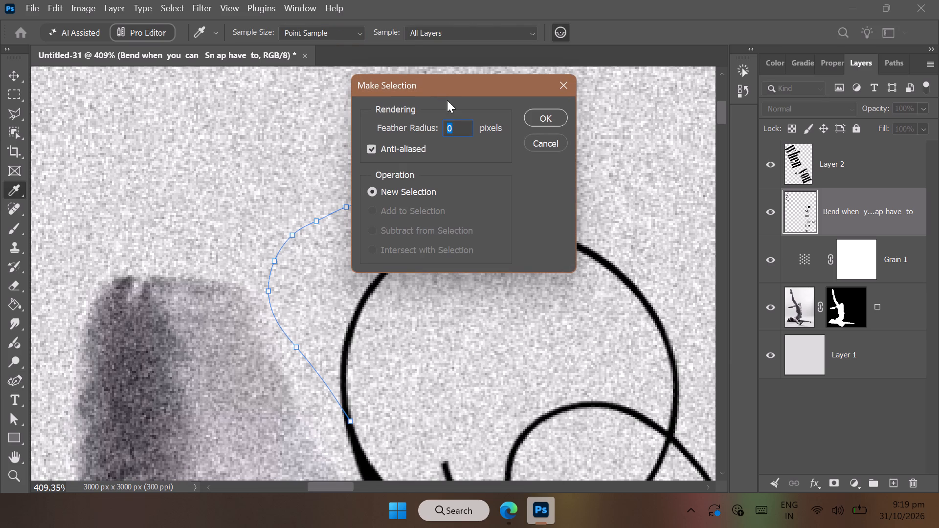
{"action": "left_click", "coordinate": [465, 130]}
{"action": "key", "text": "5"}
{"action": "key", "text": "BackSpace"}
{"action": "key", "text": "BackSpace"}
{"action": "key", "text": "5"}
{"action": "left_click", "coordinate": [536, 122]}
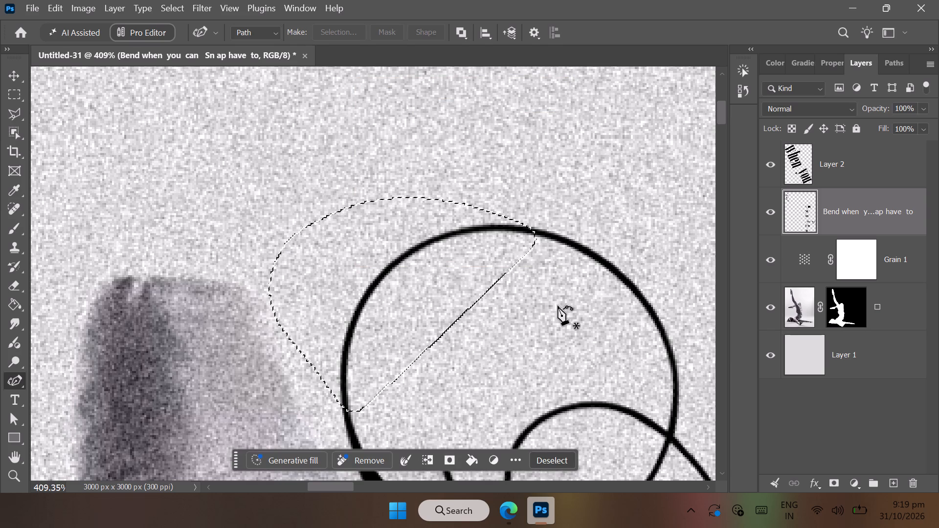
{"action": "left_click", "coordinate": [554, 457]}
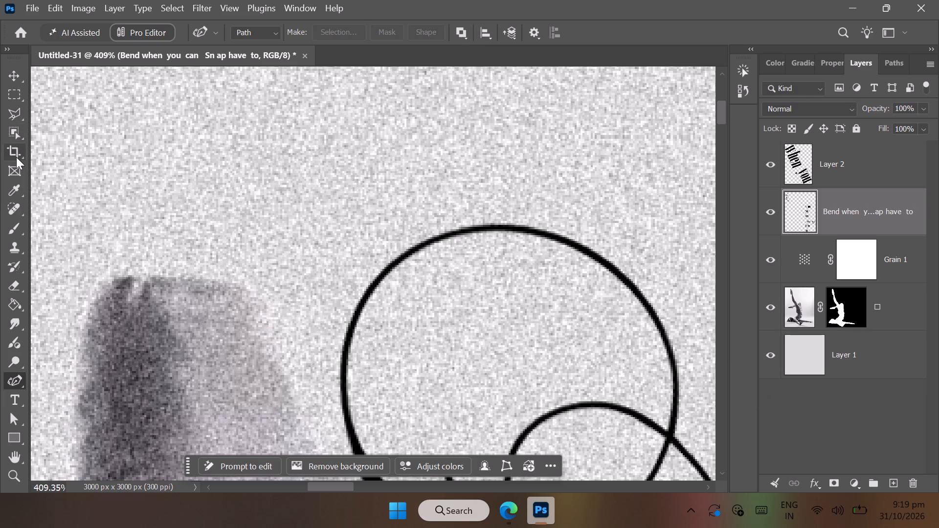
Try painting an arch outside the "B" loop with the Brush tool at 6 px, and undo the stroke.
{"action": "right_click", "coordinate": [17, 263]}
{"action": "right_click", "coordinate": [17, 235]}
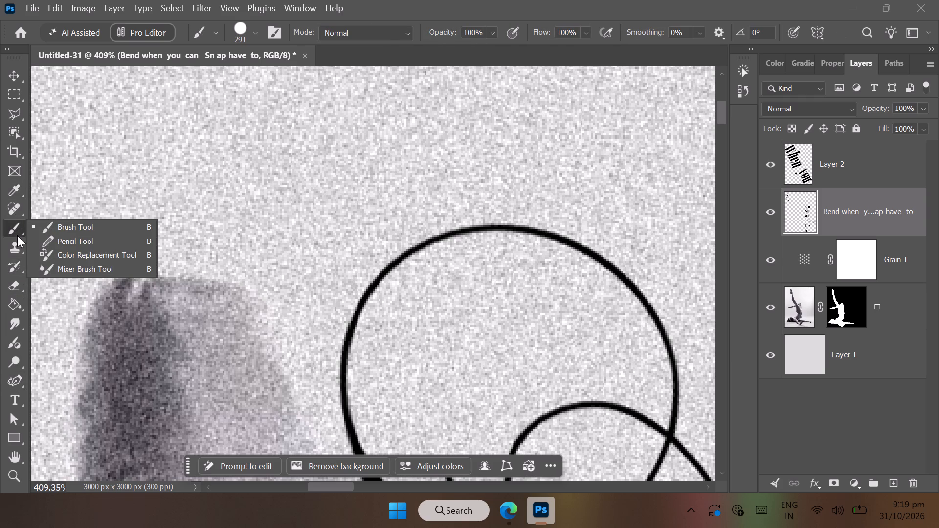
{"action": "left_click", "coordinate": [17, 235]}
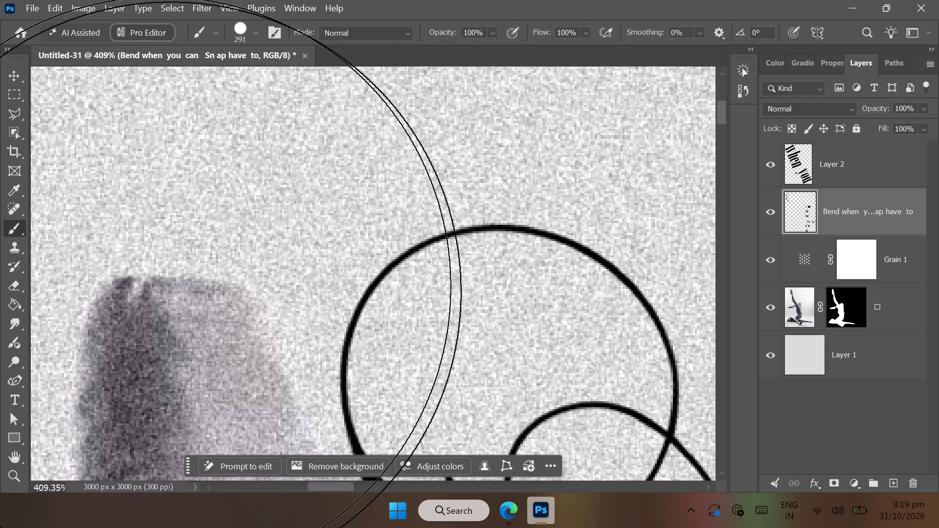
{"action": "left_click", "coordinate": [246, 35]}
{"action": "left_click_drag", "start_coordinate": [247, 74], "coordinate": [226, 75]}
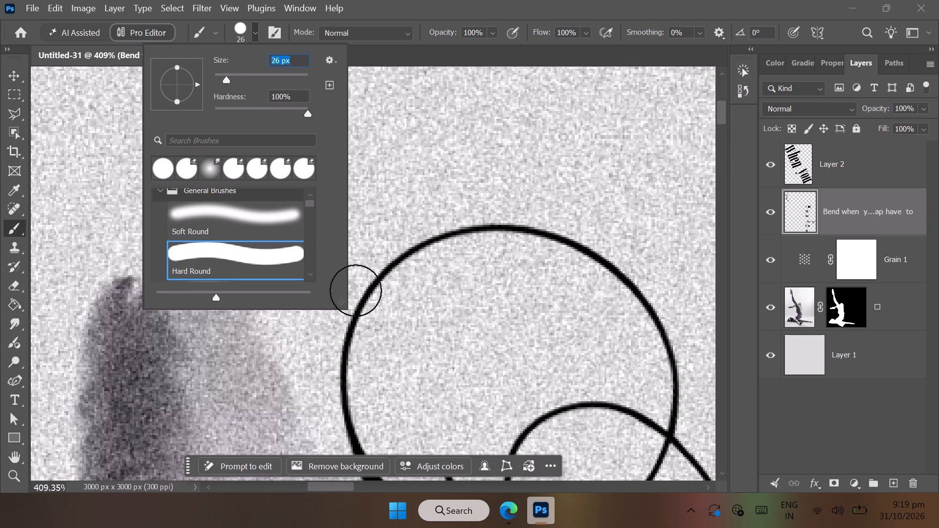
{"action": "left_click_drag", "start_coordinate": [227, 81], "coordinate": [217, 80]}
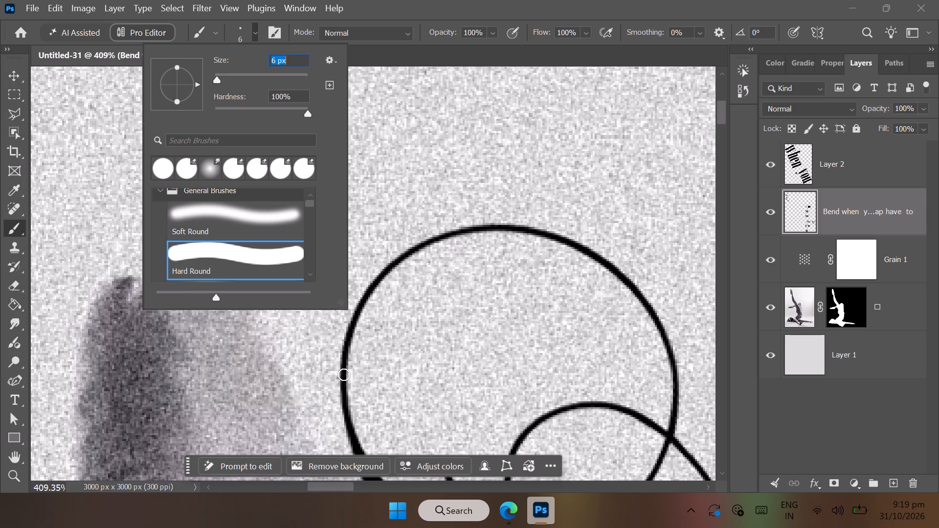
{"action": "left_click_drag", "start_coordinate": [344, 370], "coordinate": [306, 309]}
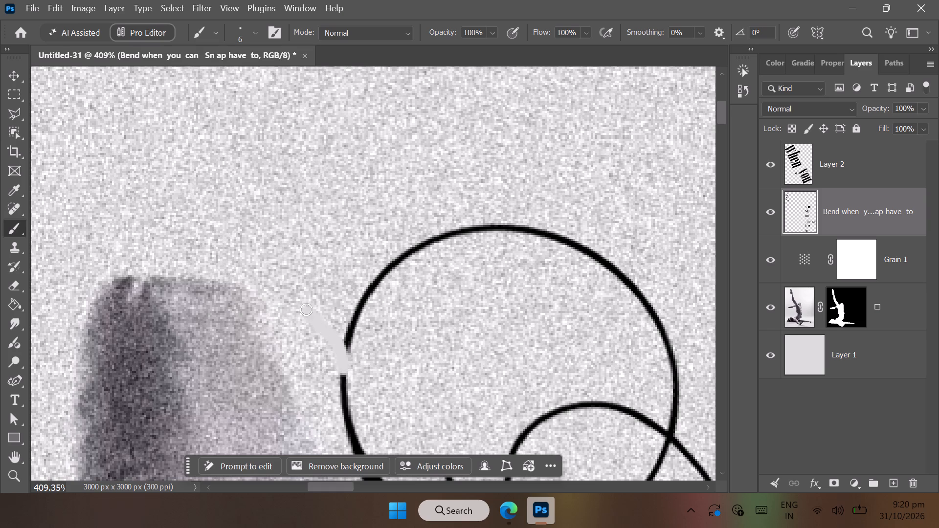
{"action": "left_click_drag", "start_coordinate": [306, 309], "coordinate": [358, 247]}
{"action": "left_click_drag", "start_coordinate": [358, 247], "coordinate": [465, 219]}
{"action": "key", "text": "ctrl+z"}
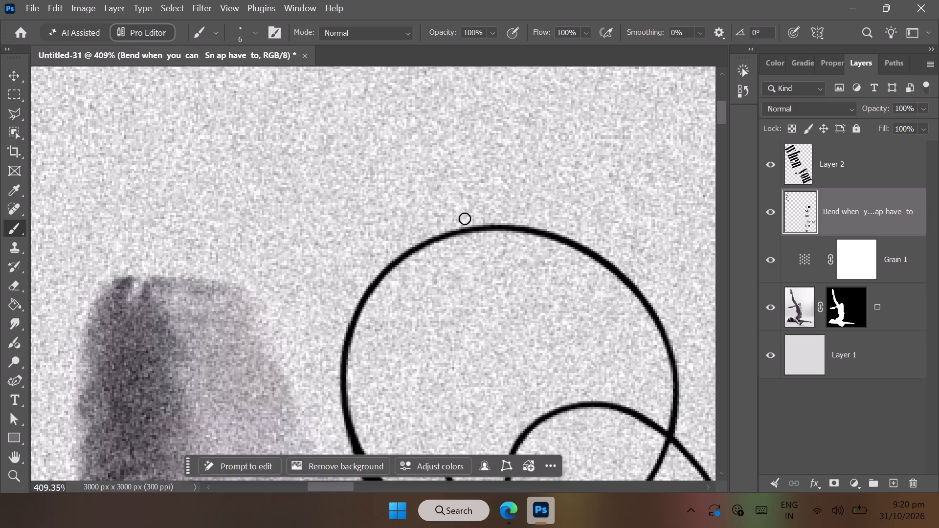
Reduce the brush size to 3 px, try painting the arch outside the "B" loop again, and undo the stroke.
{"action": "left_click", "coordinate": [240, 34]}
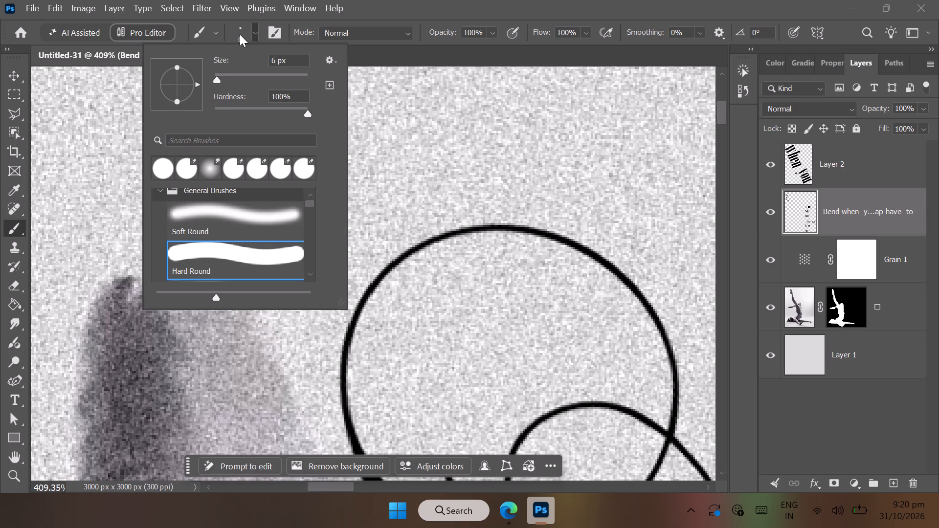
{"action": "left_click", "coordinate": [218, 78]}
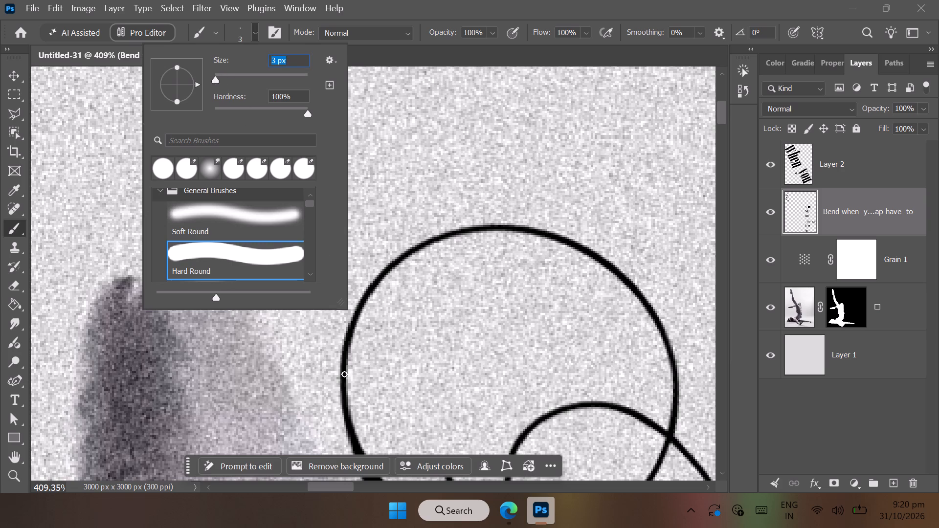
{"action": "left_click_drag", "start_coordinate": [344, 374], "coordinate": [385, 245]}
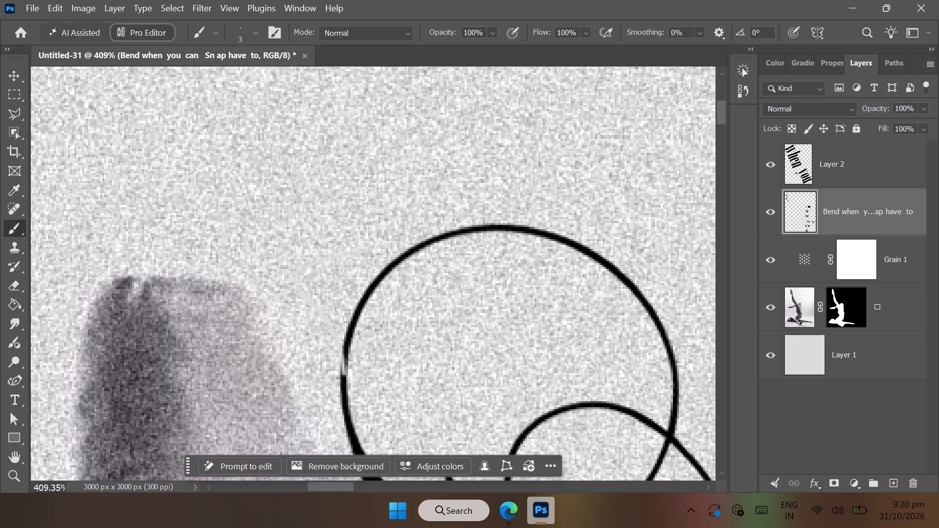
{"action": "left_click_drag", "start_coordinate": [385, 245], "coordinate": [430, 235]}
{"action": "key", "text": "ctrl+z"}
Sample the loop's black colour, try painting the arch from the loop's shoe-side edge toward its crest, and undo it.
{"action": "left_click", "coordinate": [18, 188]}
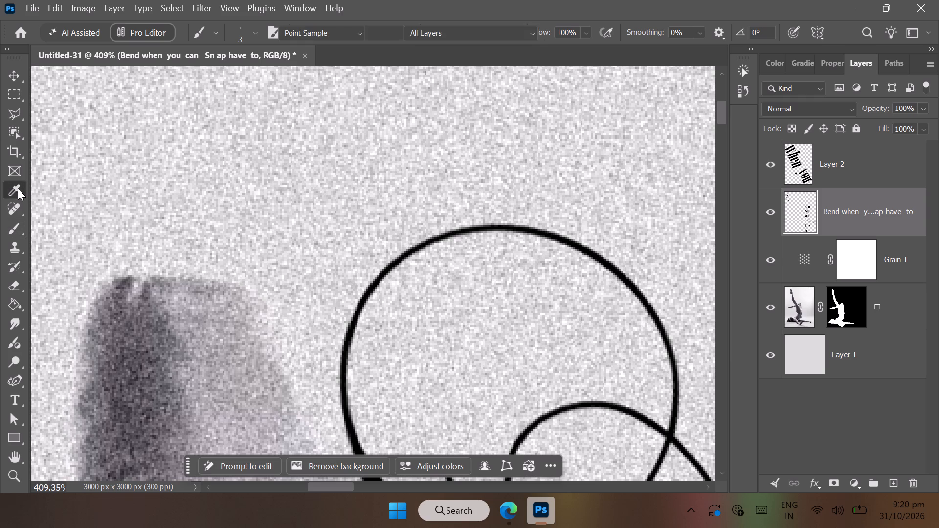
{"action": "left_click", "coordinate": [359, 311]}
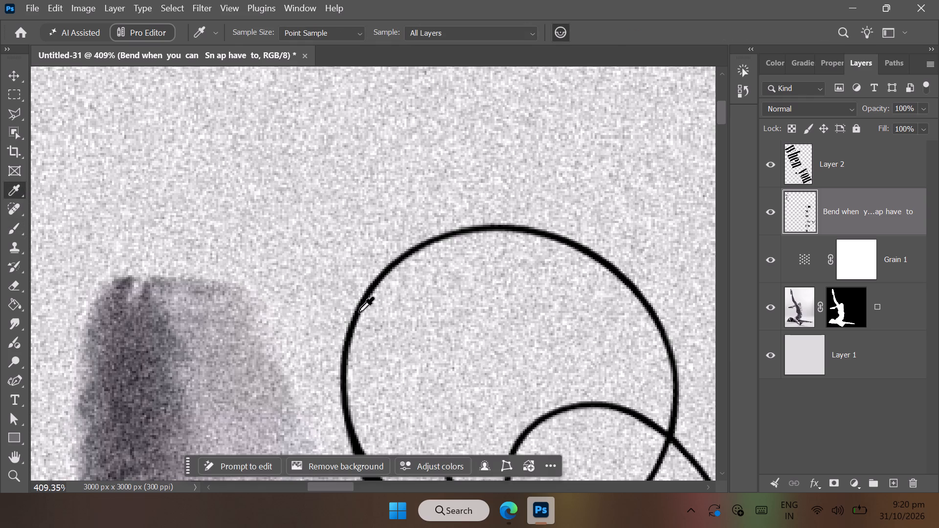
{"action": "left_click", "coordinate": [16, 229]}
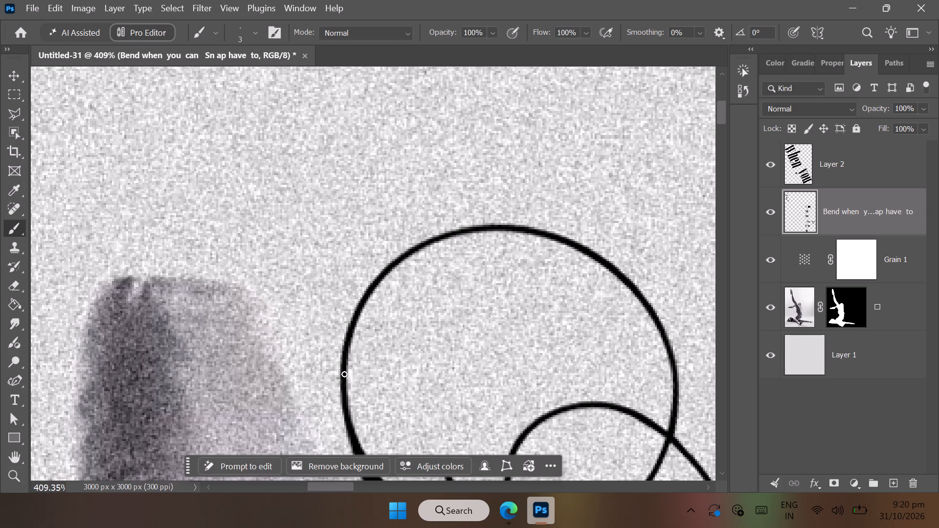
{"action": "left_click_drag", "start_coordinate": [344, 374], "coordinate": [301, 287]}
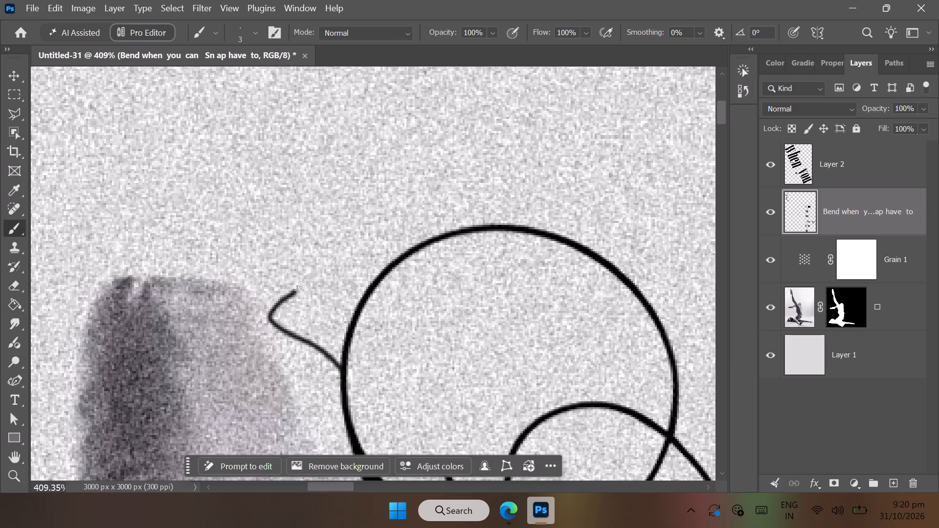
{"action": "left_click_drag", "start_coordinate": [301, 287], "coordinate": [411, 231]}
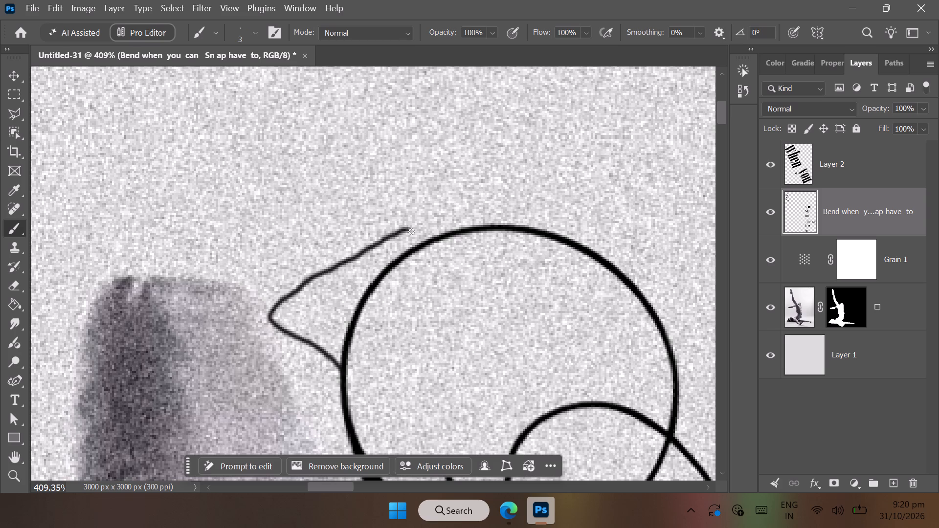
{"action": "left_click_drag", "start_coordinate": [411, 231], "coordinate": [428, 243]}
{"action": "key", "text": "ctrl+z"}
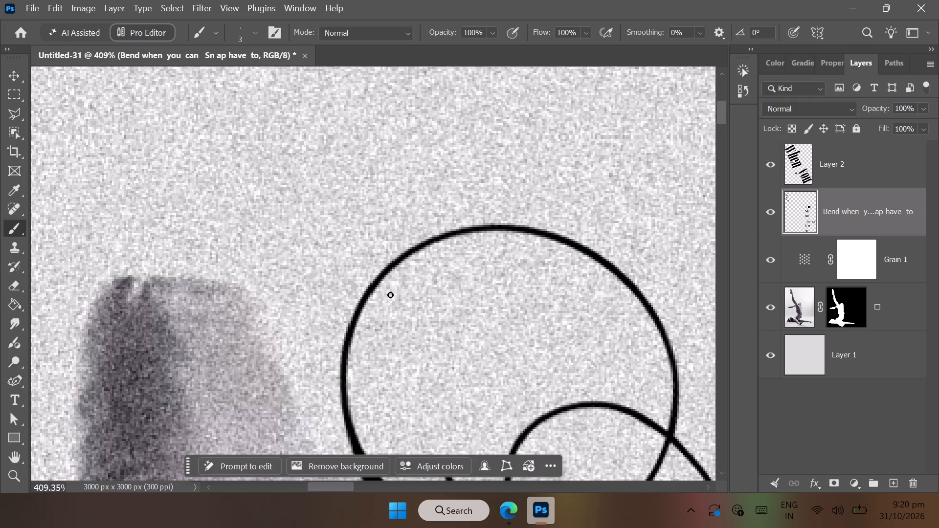
Convert the "Bend when you can Snap have to" lettering layer to a Smart Object.
{"action": "right_click", "coordinate": [832, 204]}
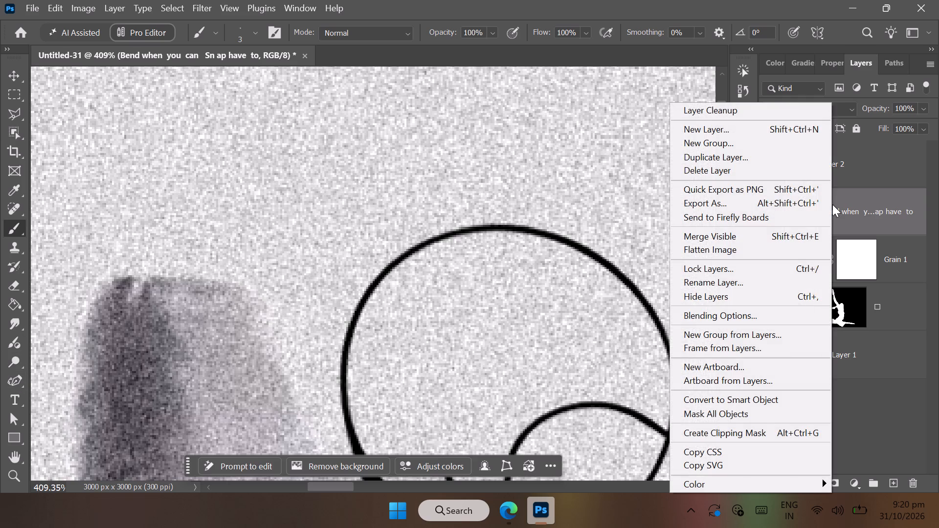
{"action": "left_click", "coordinate": [782, 402]}
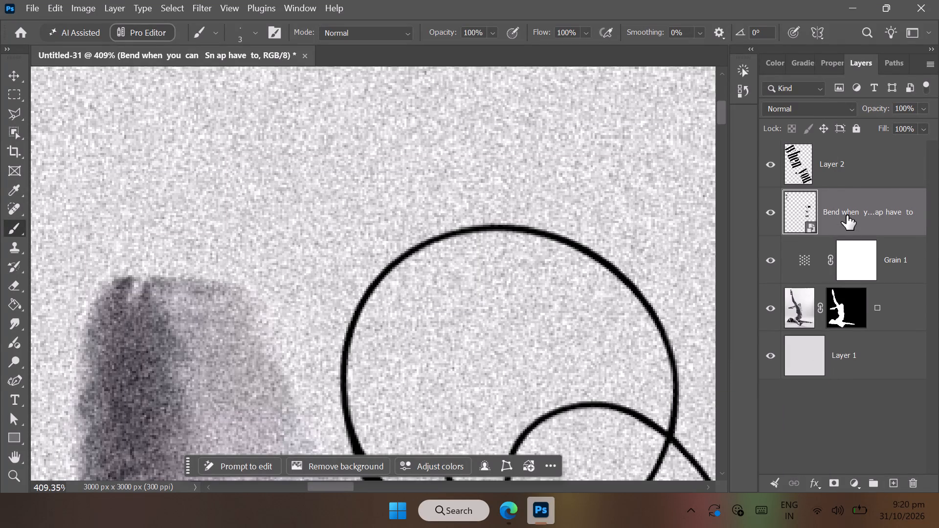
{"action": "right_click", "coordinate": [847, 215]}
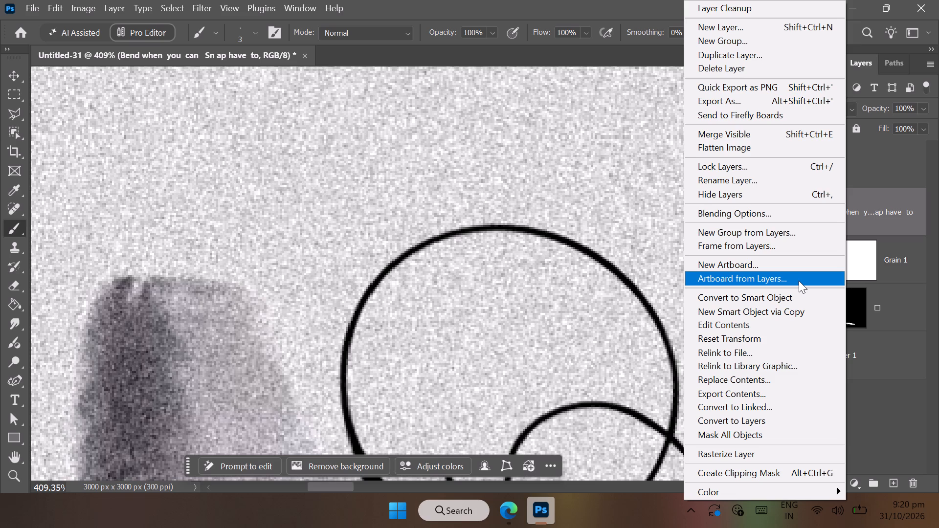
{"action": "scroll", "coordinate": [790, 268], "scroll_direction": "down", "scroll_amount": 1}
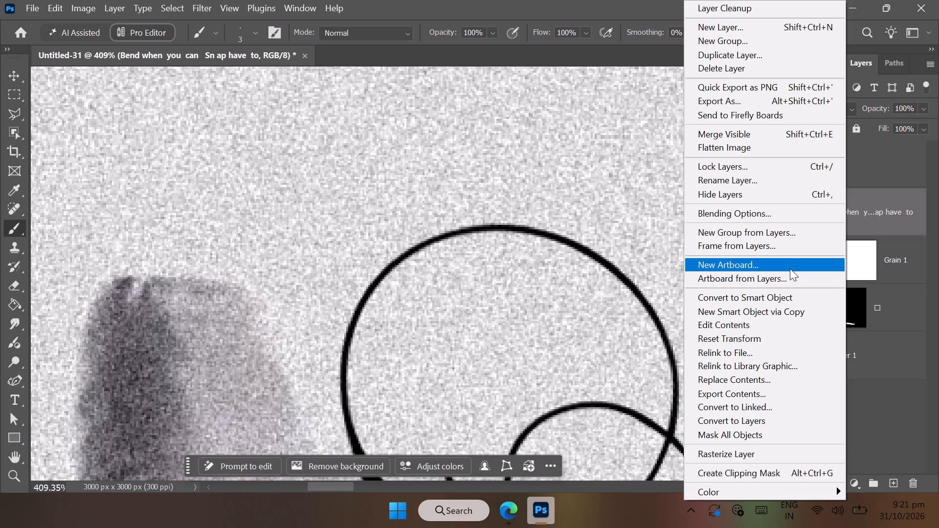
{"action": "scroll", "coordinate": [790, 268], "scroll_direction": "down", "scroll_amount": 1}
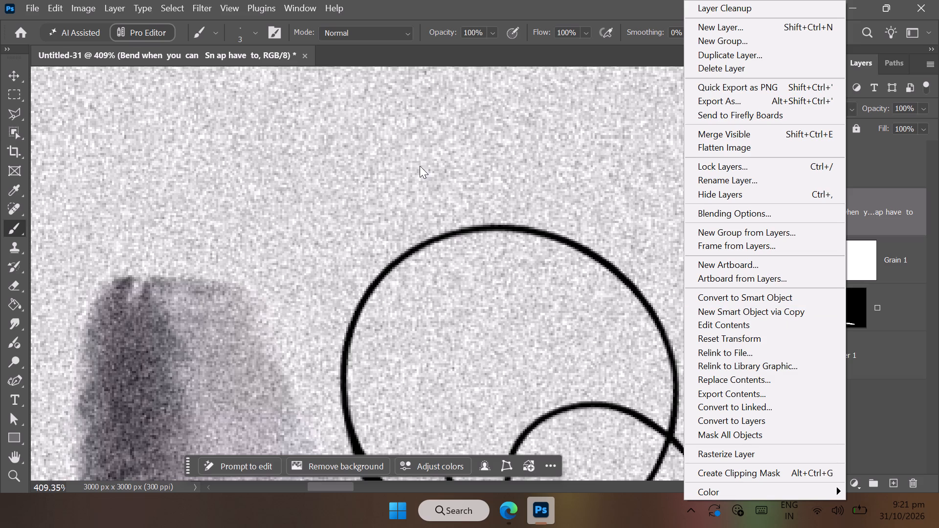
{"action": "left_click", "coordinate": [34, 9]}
Save the document as Untitled-31.psd in the Desktop's psd folder, keeping Maximize Compatibility on.
{"action": "left_click", "coordinate": [34, 9]}
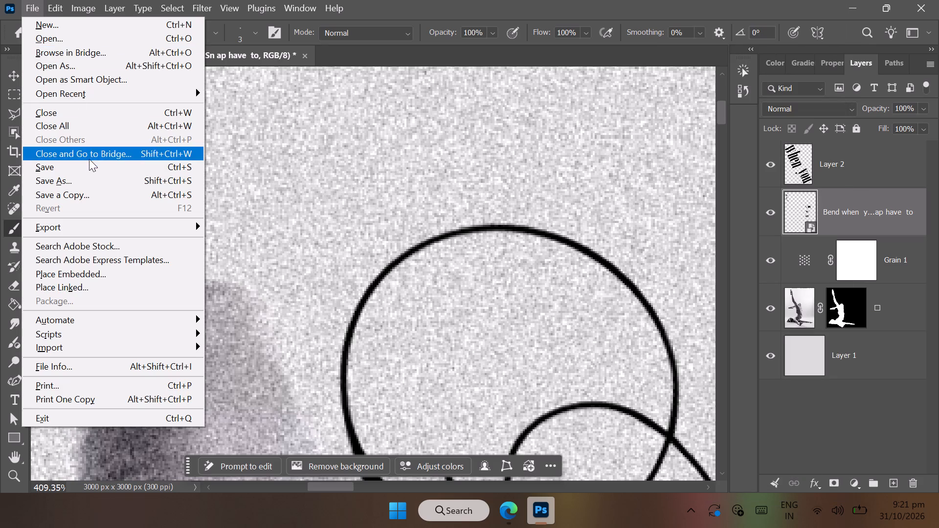
{"action": "left_click", "coordinate": [88, 165]}
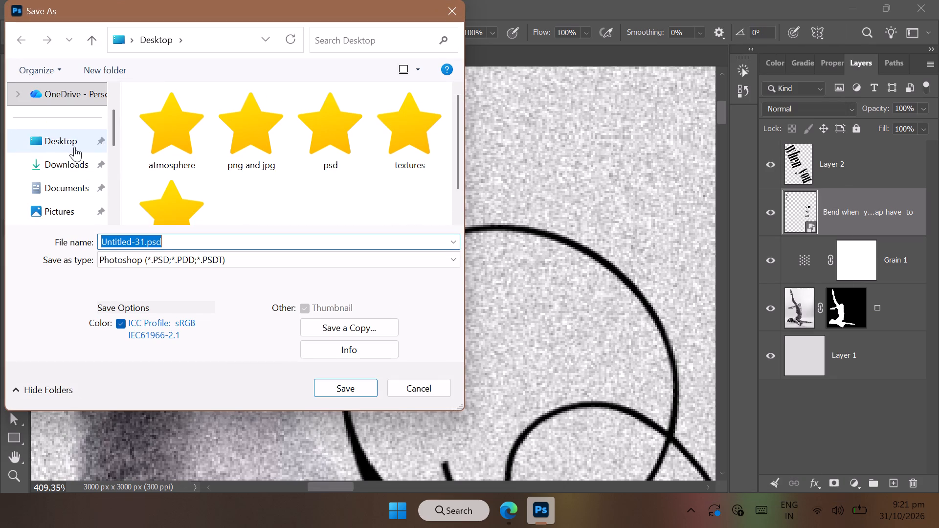
{"action": "left_click", "coordinate": [74, 146]}
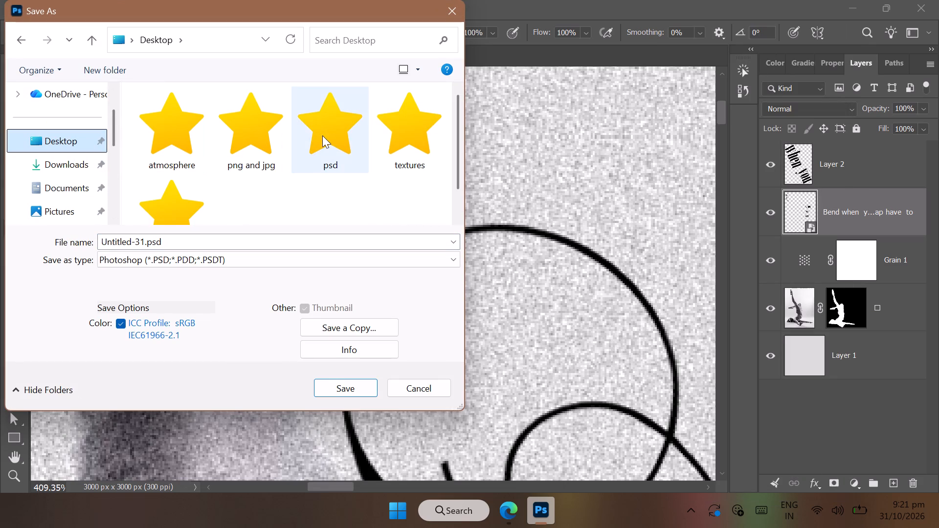
{"action": "double_click", "coordinate": [322, 135]}
{"action": "left_click", "coordinate": [335, 388]}
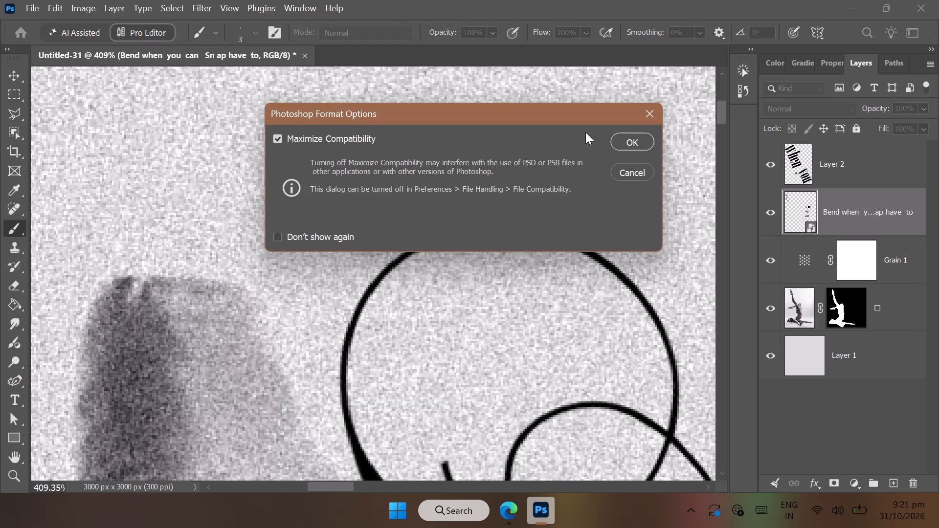
{"action": "left_click", "coordinate": [634, 137]}
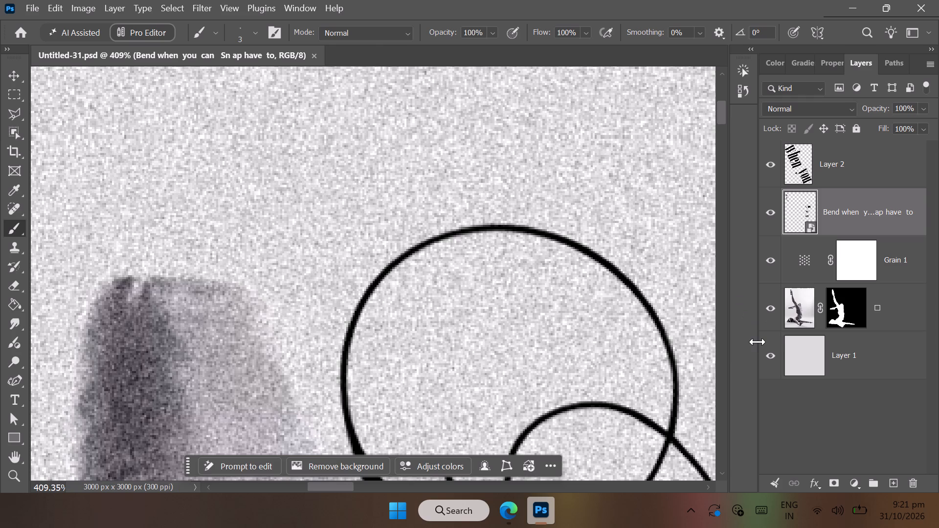
Bring up the available layer commands for the "Bend when you can Snap have to" Smart Object.
{"action": "left_click", "coordinate": [864, 208]}
{"action": "right_click", "coordinate": [864, 208]}
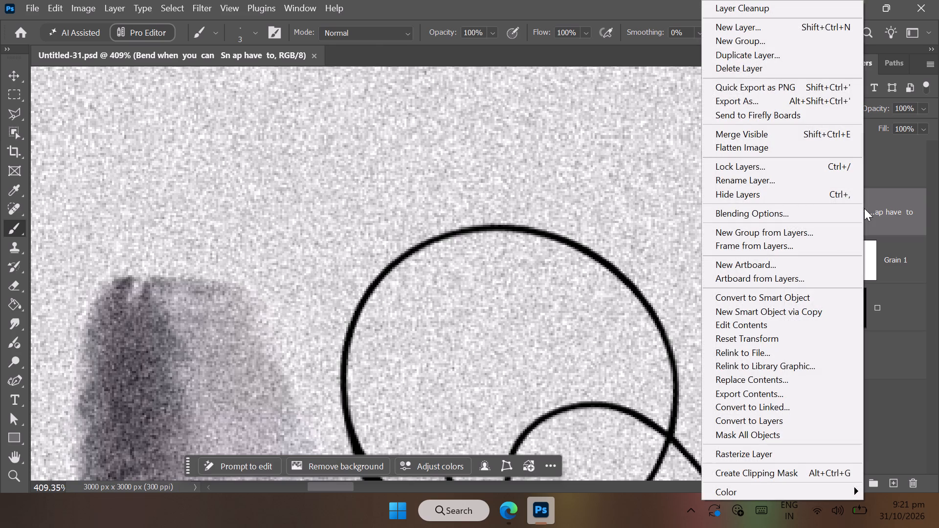
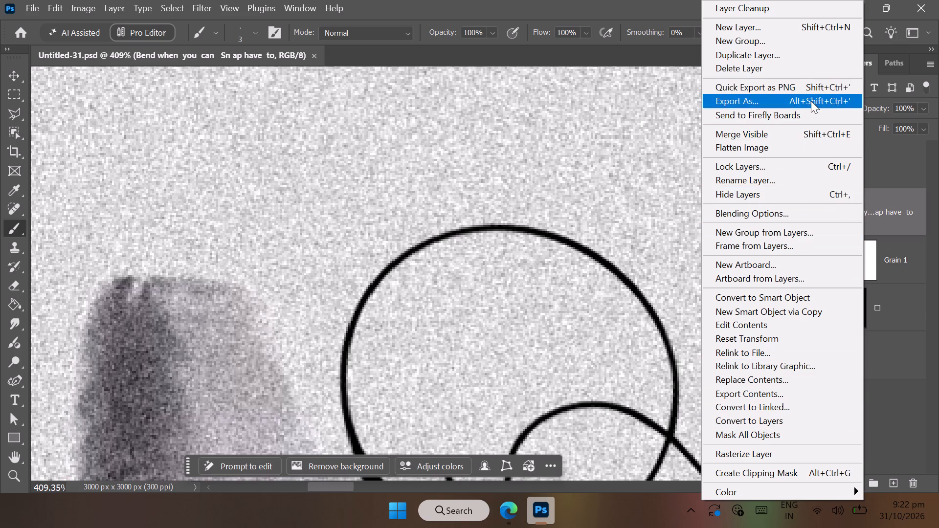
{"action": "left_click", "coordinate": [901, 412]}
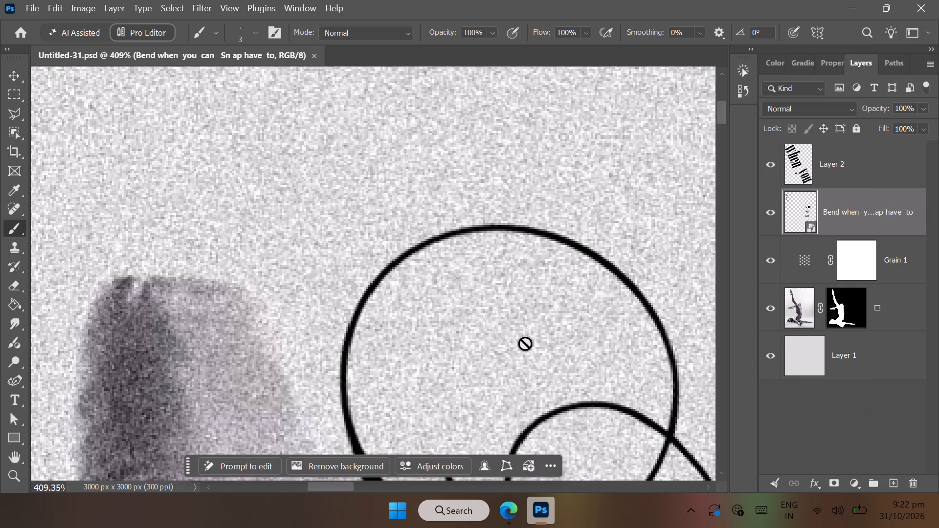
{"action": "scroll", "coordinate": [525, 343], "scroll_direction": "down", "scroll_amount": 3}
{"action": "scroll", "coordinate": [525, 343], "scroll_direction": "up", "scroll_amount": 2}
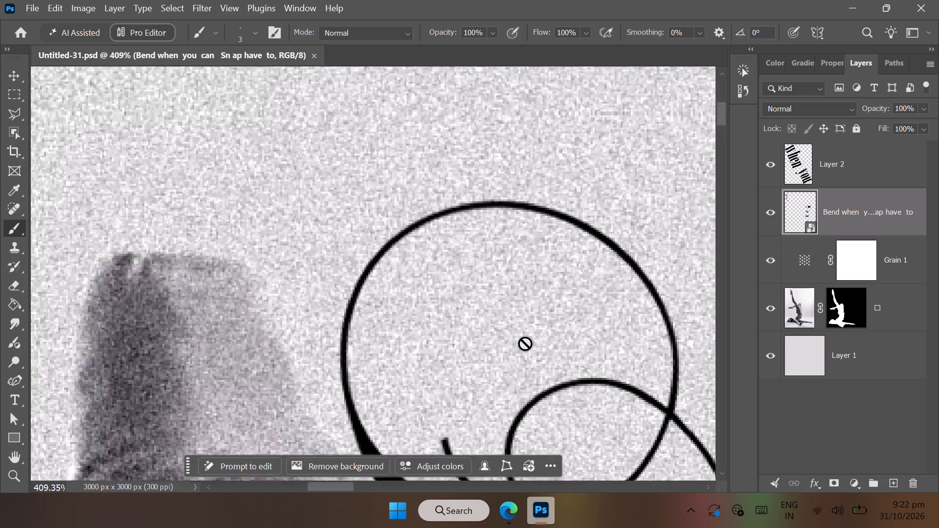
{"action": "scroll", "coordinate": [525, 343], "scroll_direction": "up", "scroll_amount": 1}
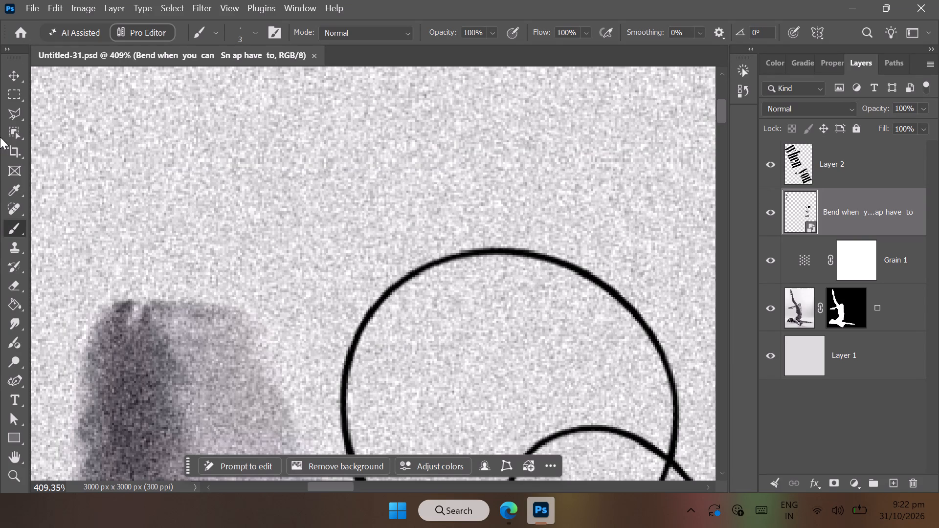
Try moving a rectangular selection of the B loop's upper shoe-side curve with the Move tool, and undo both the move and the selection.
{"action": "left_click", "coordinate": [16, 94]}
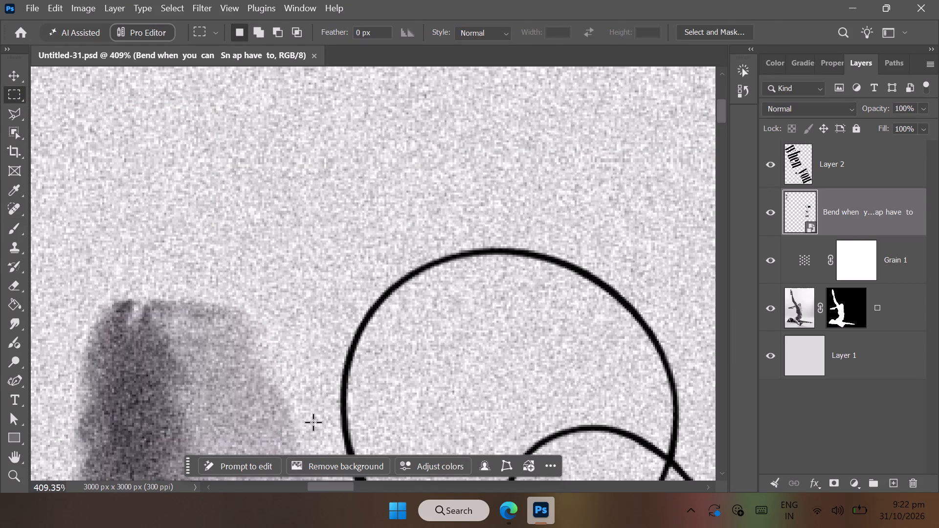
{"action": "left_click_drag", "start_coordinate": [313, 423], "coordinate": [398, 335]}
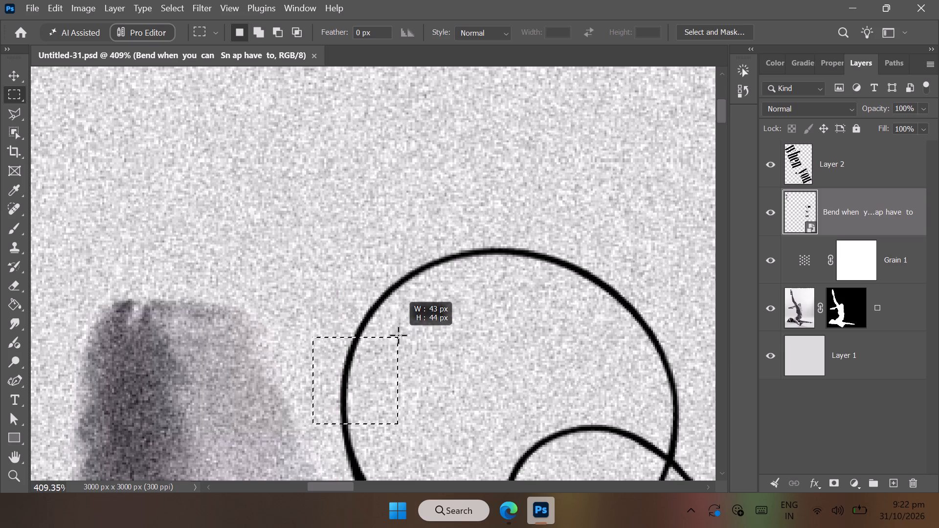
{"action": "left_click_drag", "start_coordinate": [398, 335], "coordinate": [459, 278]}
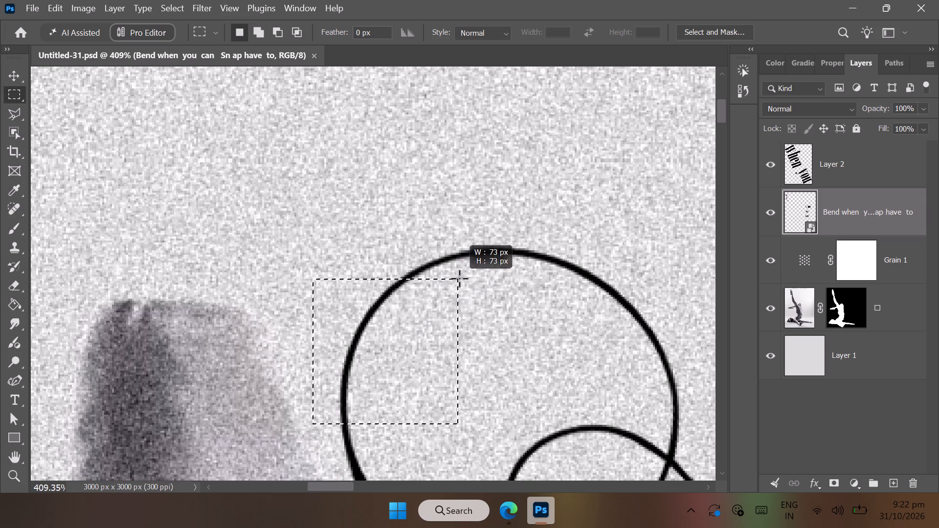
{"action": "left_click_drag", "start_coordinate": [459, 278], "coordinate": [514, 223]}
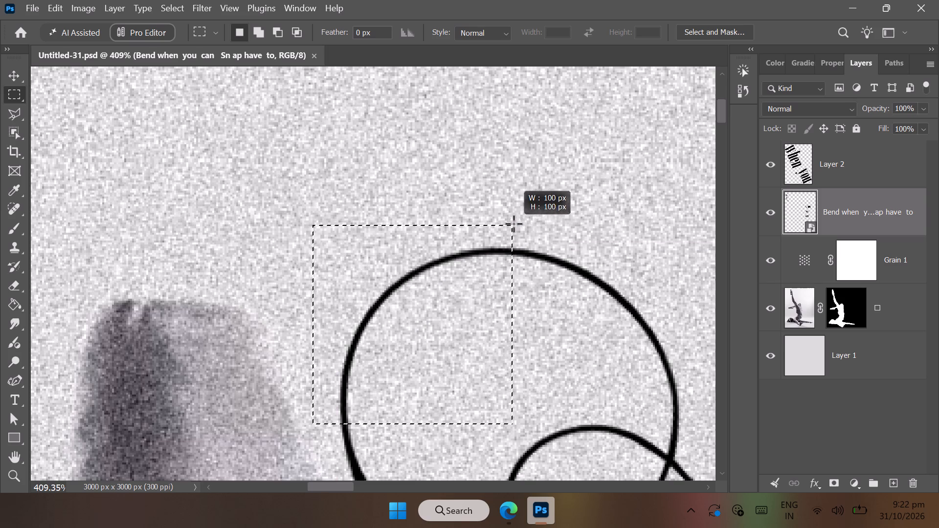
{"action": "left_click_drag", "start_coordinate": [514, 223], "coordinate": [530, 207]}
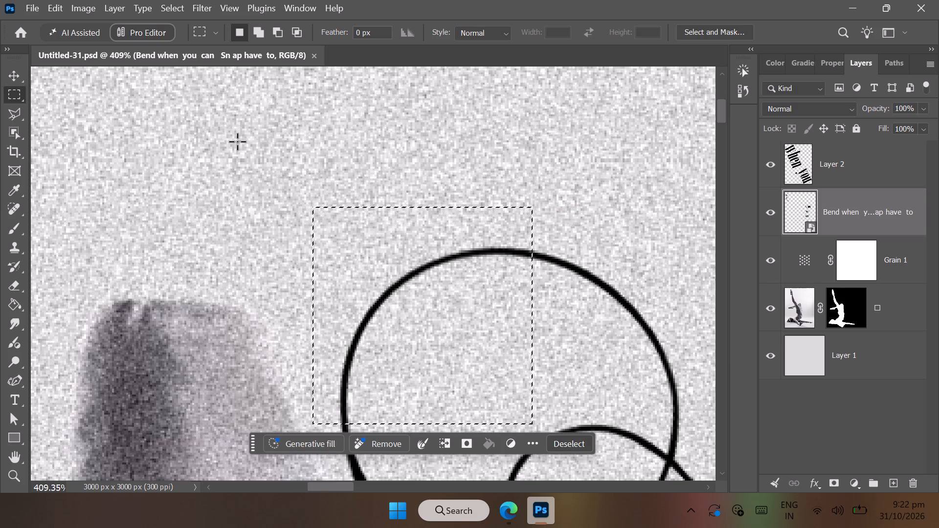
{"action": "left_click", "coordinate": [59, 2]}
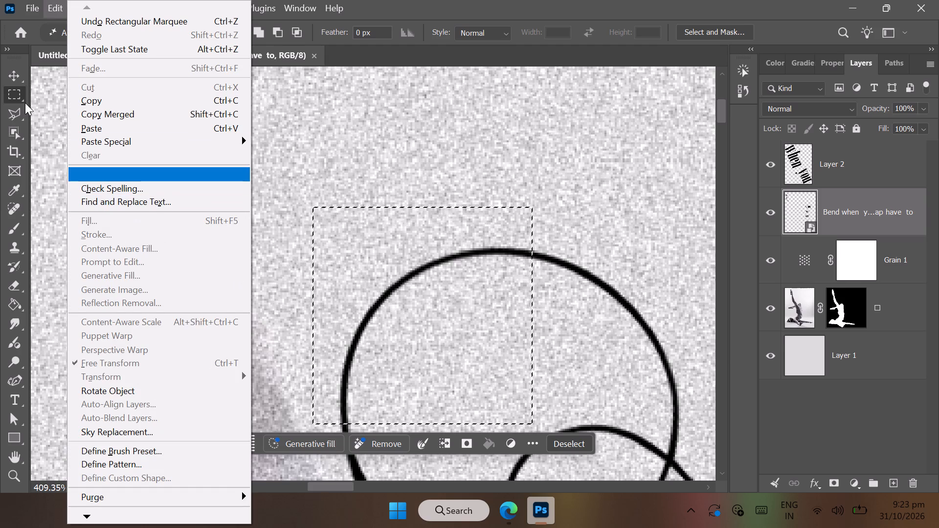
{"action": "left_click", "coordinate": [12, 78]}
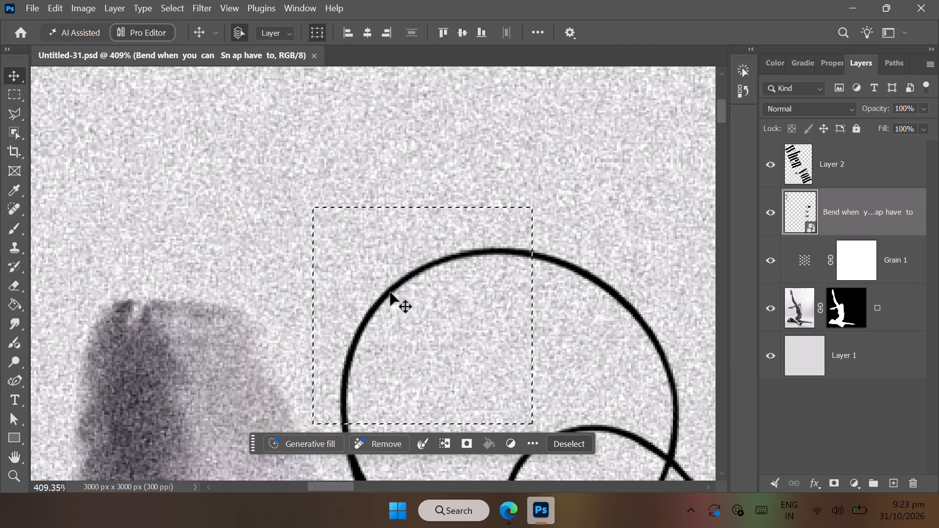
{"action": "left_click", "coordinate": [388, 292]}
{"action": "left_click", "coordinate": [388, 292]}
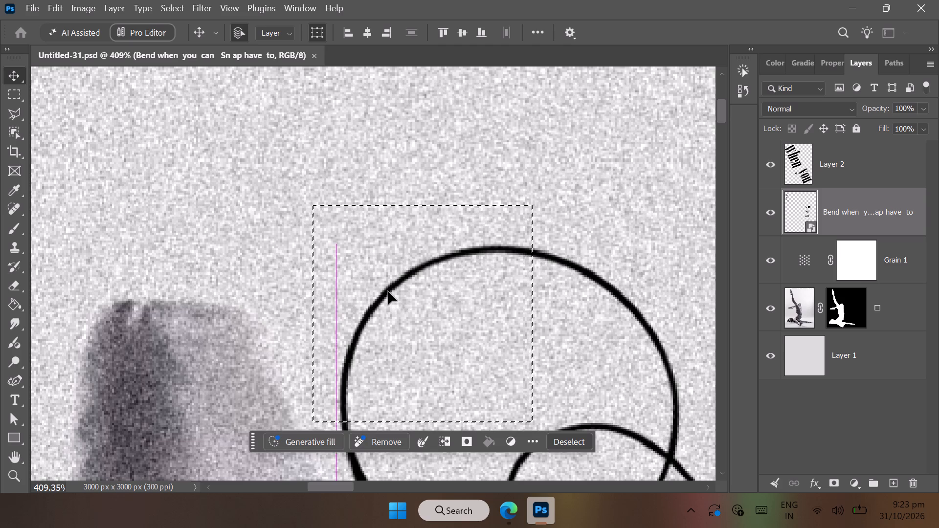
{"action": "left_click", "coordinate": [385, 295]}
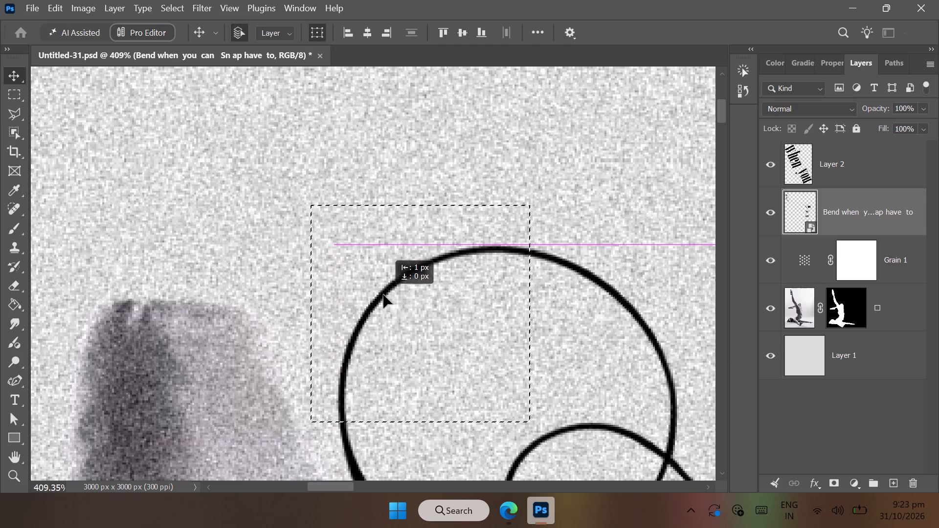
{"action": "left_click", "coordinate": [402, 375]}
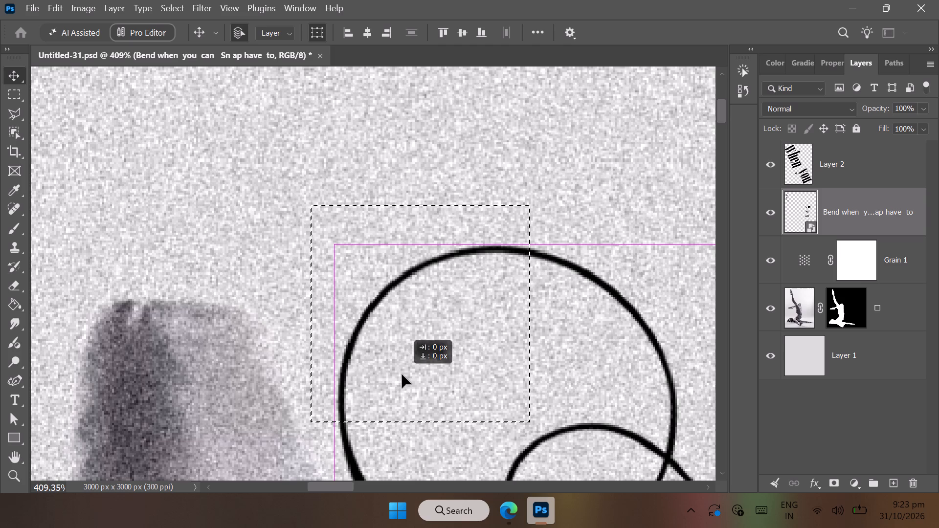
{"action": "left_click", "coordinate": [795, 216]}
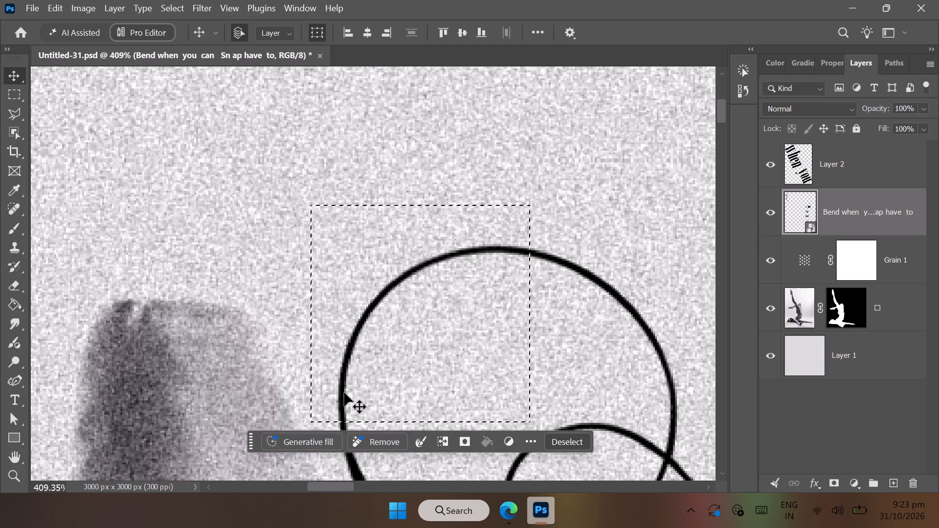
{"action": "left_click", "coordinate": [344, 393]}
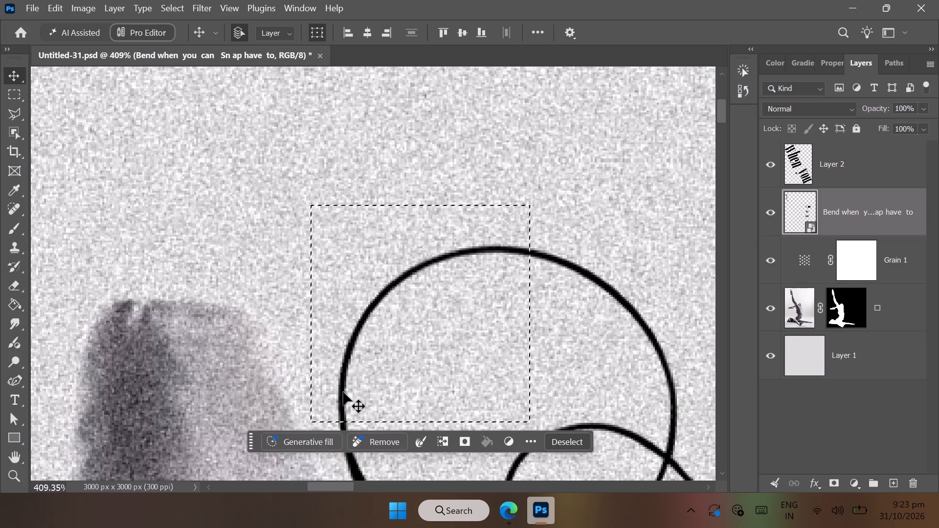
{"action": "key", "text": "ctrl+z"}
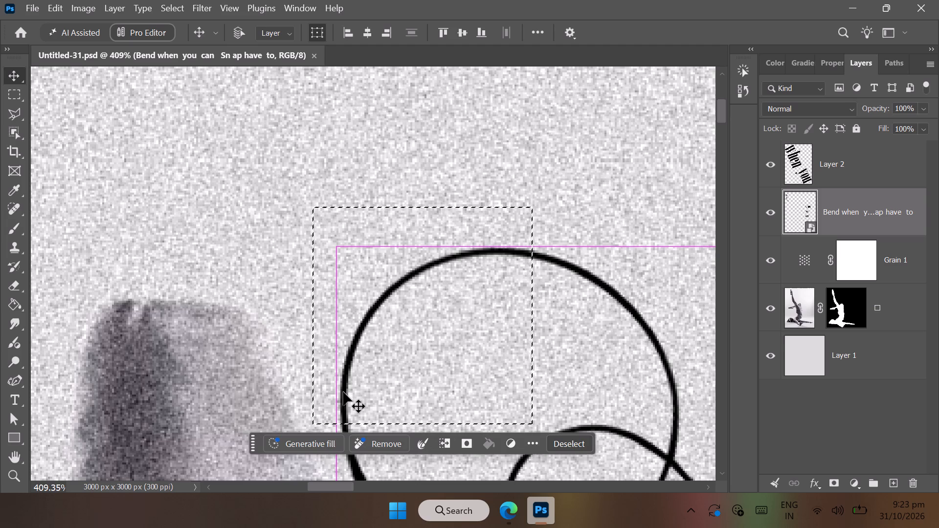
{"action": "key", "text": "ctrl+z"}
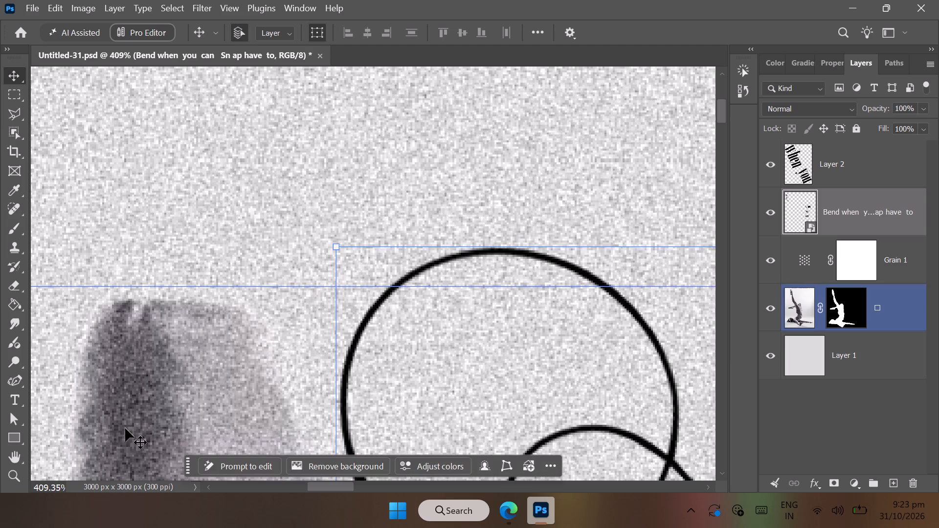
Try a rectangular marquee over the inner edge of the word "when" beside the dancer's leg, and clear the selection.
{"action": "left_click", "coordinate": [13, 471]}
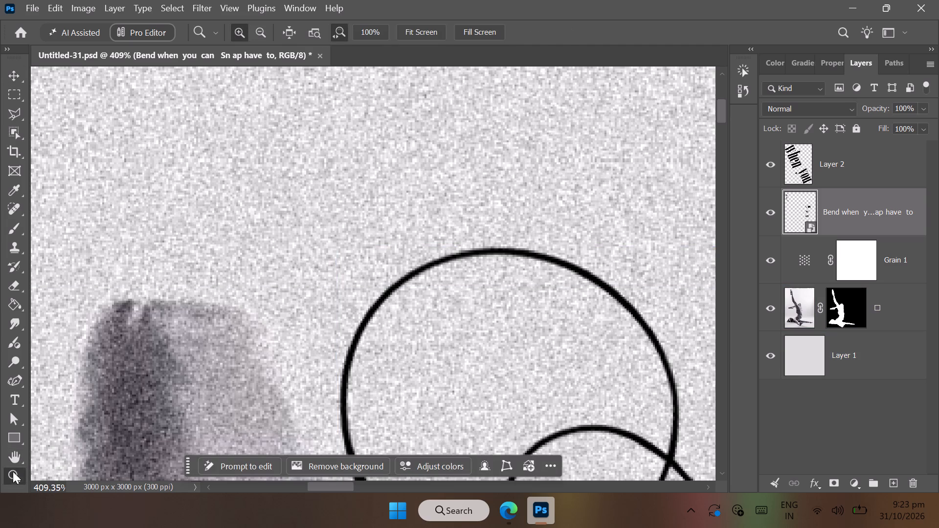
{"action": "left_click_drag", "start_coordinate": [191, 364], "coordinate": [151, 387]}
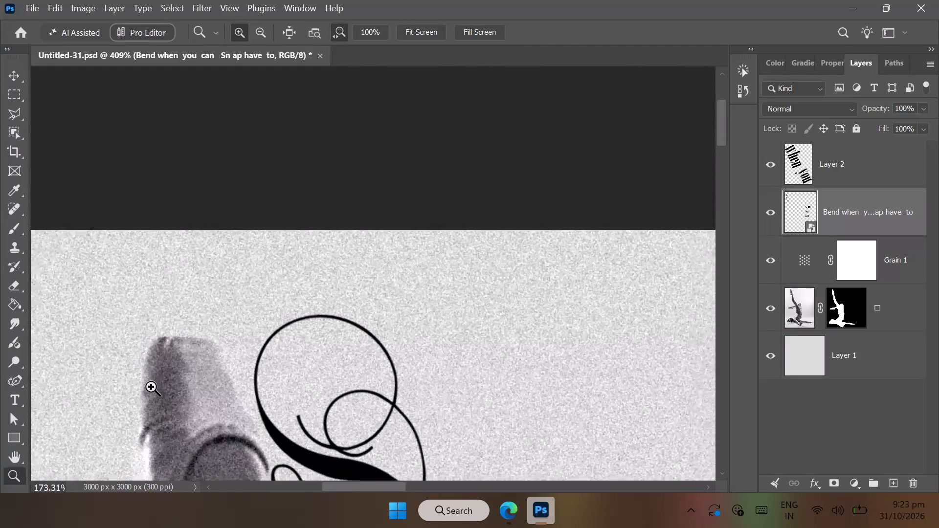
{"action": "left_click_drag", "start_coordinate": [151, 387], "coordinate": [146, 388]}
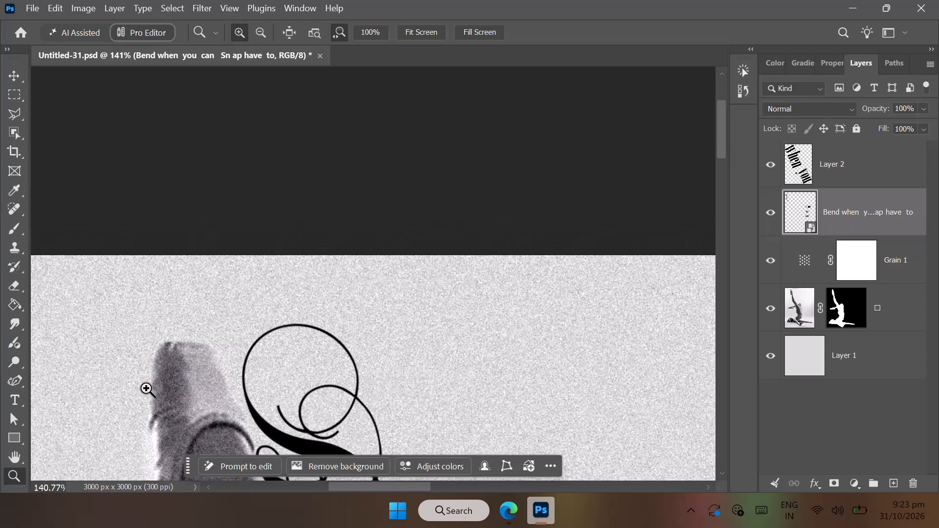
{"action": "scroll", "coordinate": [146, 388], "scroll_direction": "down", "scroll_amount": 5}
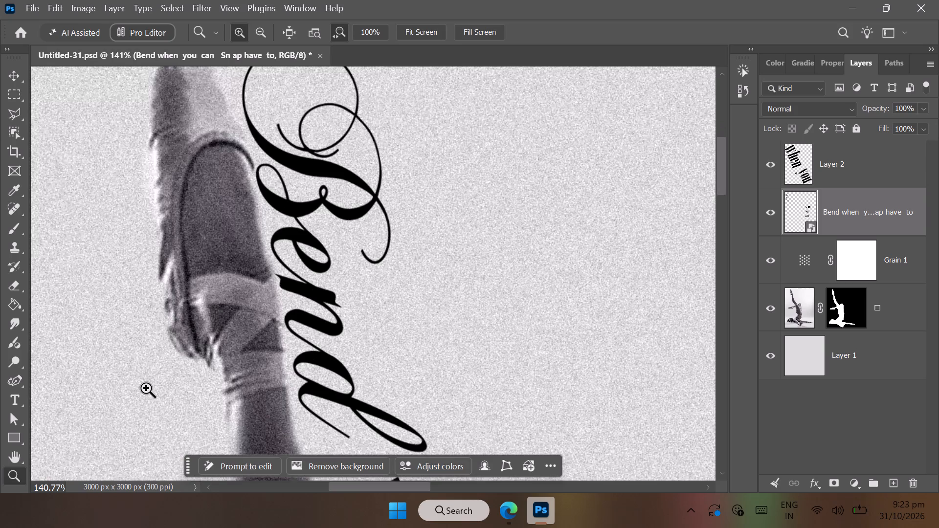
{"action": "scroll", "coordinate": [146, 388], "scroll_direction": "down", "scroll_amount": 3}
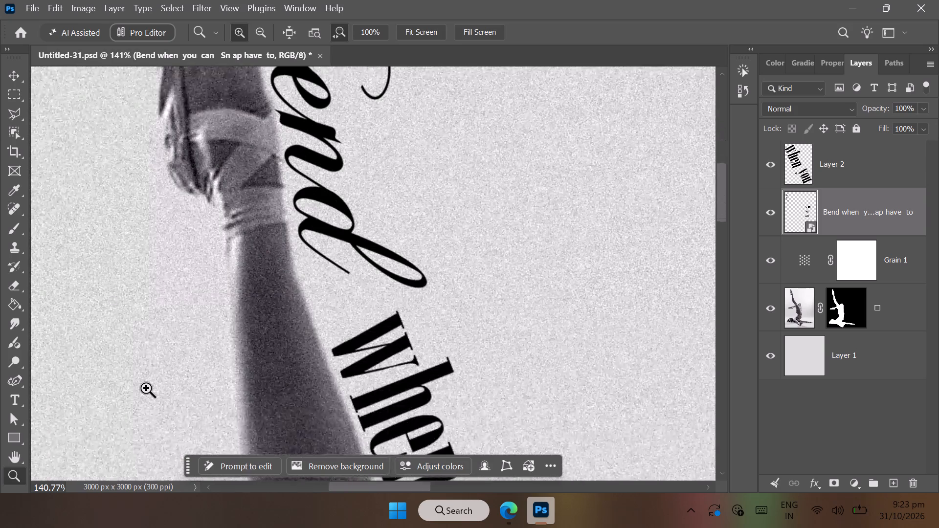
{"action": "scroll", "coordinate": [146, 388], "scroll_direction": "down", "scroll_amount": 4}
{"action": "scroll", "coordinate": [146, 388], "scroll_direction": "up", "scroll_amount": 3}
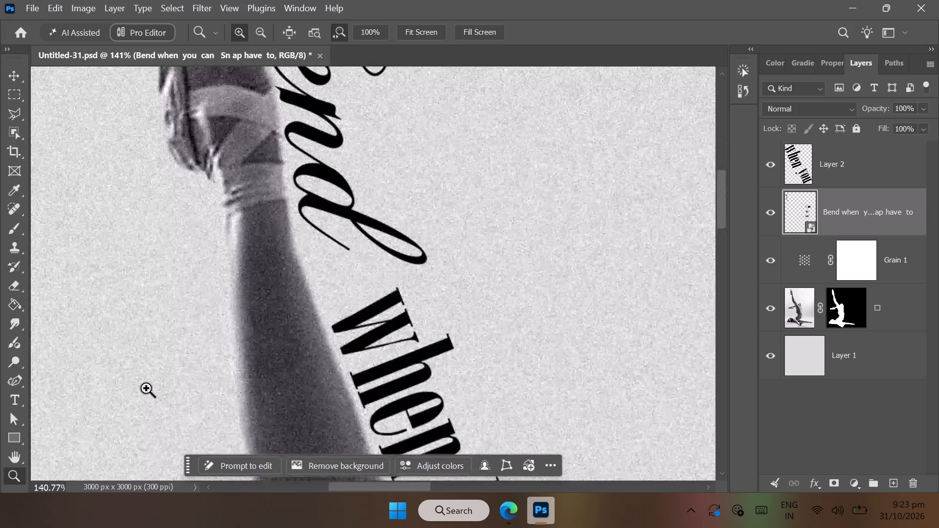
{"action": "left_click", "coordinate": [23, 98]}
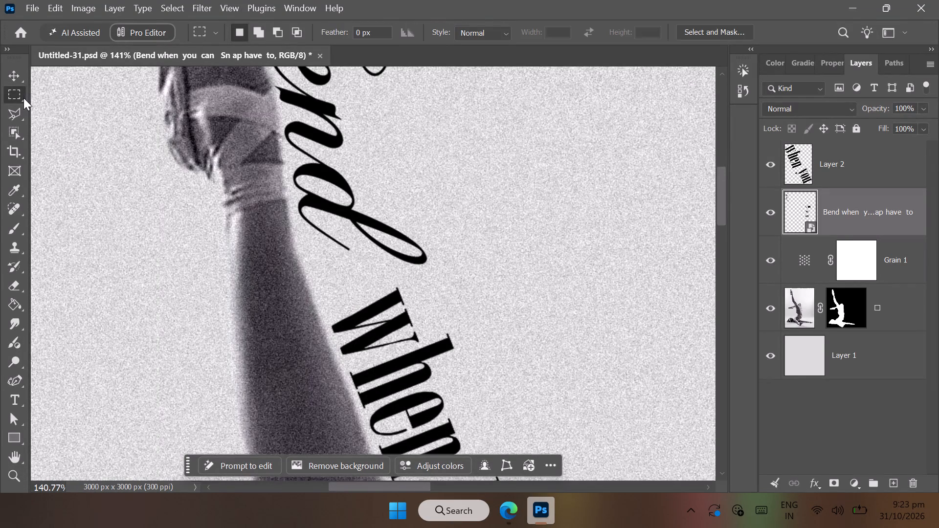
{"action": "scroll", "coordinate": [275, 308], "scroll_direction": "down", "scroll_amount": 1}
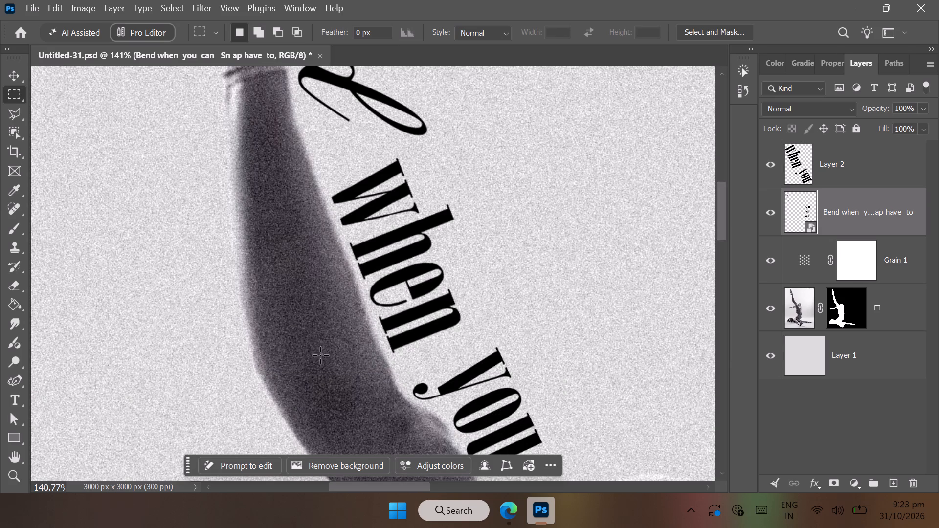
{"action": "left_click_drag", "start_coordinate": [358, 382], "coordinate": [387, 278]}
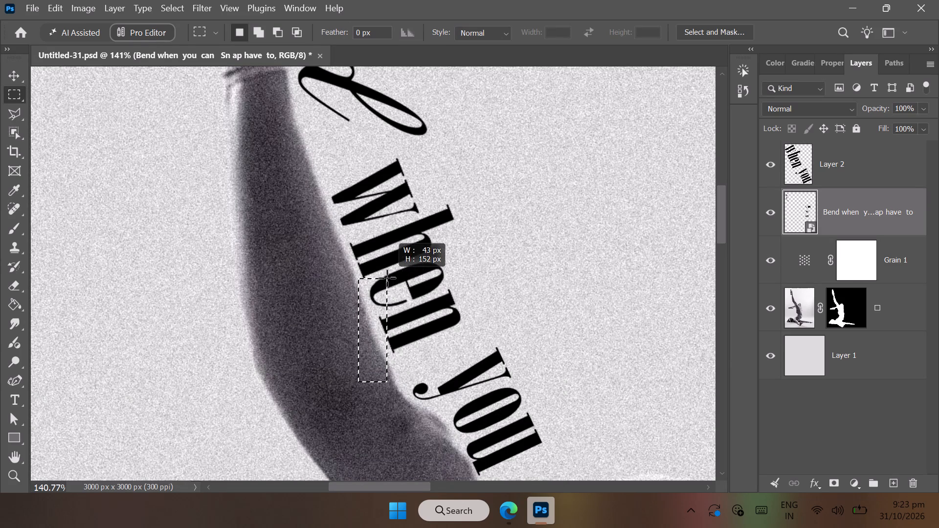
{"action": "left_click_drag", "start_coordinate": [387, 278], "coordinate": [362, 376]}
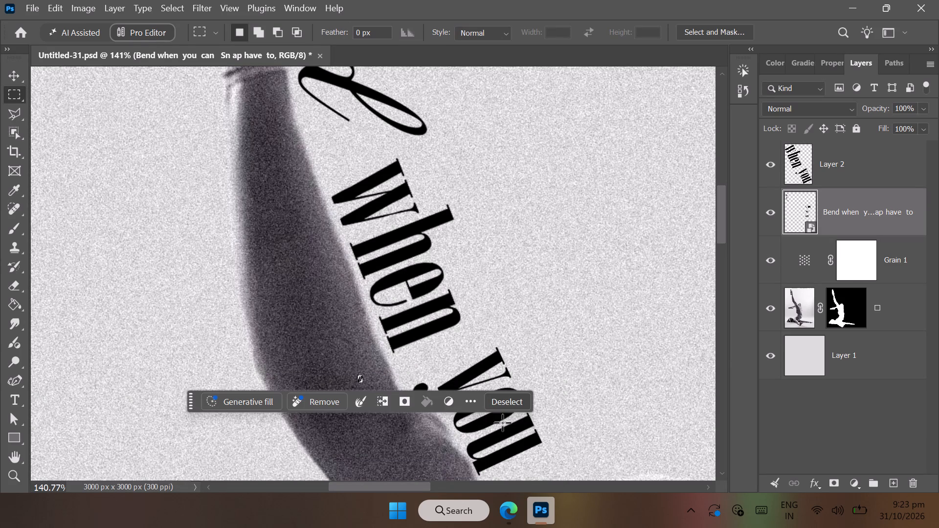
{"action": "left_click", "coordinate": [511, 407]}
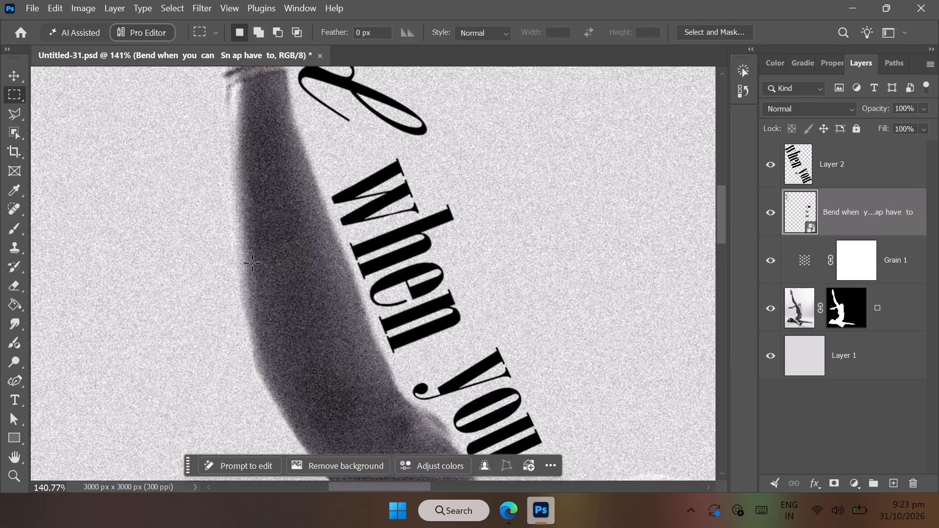
Select the word "when" with the Polygonal Lasso, move it on Layer 2 about 30 px left and 55 px up along the leg, and deselect.
{"action": "left_click", "coordinate": [16, 107]}
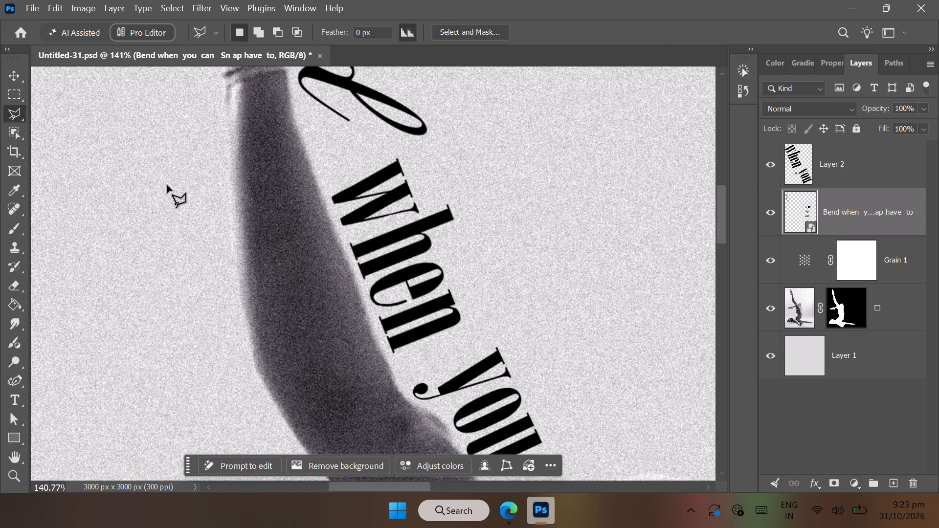
{"action": "left_click", "coordinate": [315, 201]}
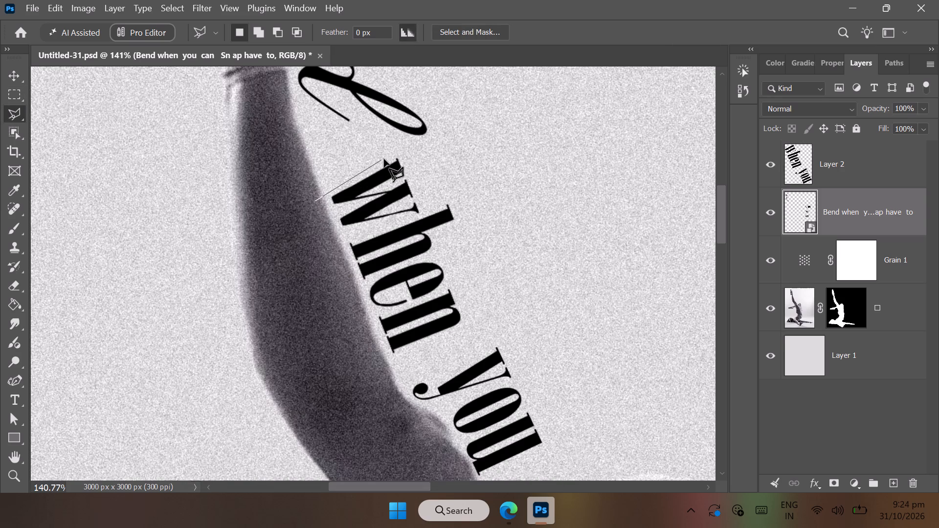
{"action": "left_click", "coordinate": [398, 150]}
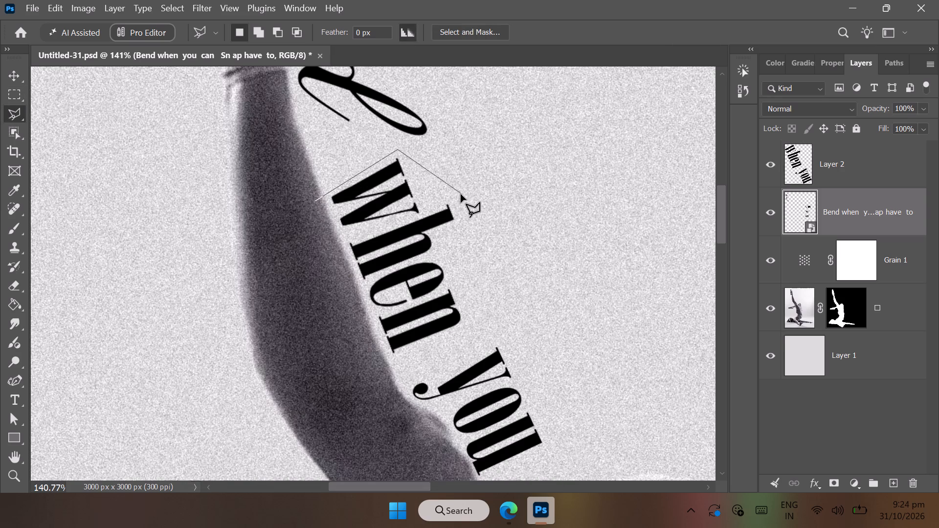
{"action": "left_click", "coordinate": [463, 201]}
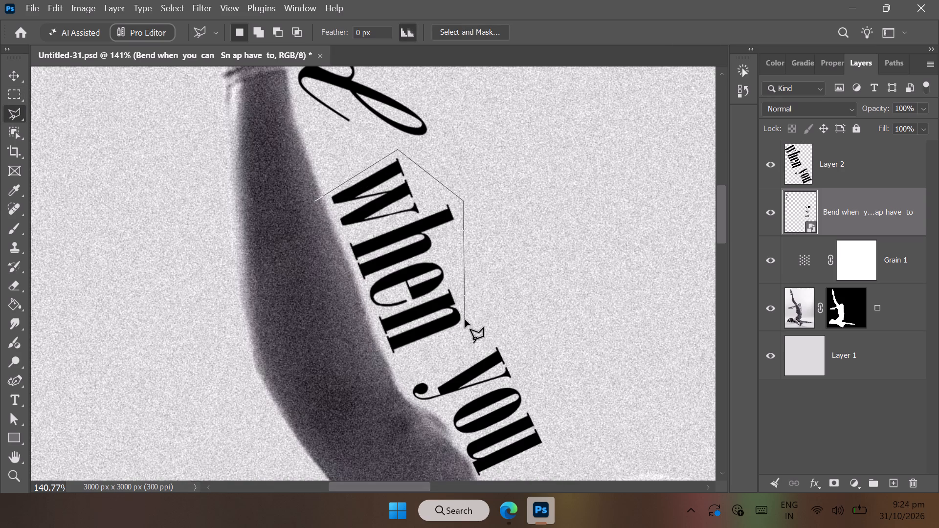
{"action": "left_click", "coordinate": [469, 327]}
{"action": "left_click", "coordinate": [395, 362]}
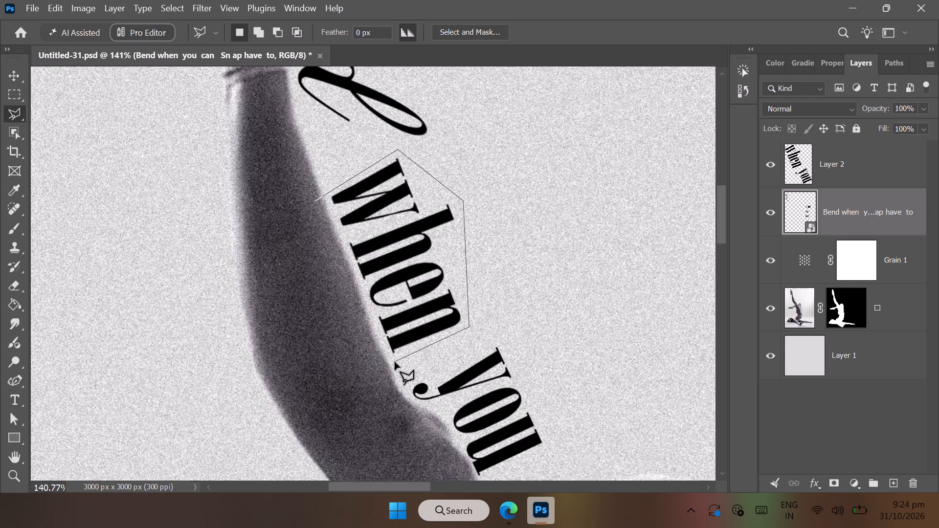
{"action": "left_click", "coordinate": [388, 362]}
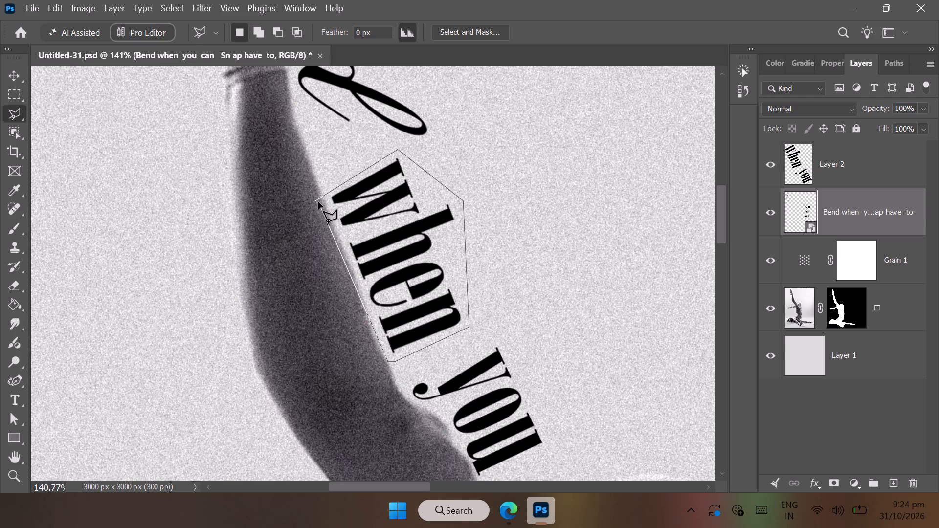
{"action": "left_click", "coordinate": [317, 201]}
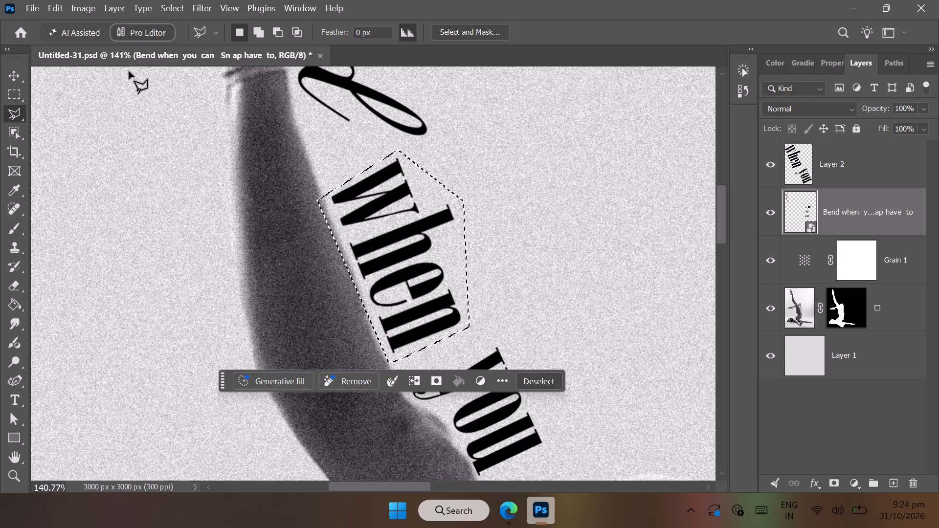
{"action": "left_click", "coordinate": [16, 74]}
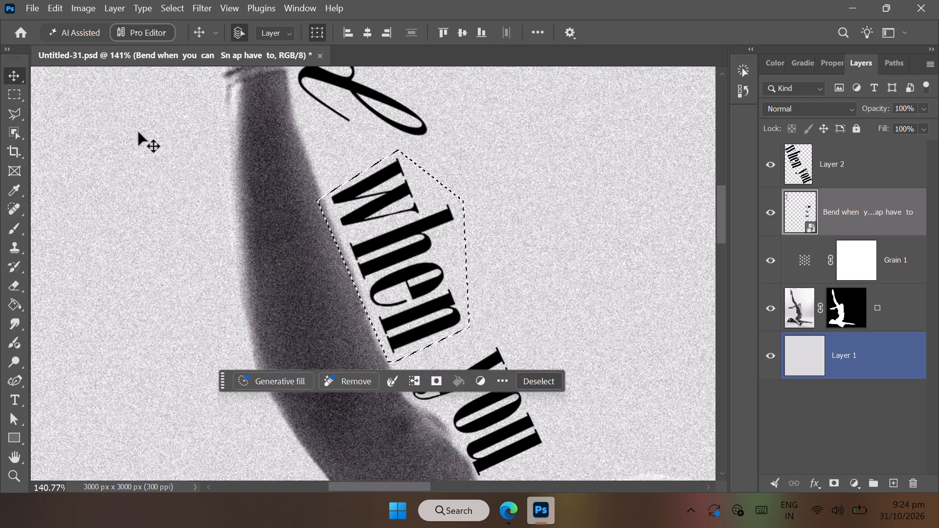
{"action": "left_click", "coordinate": [381, 245]}
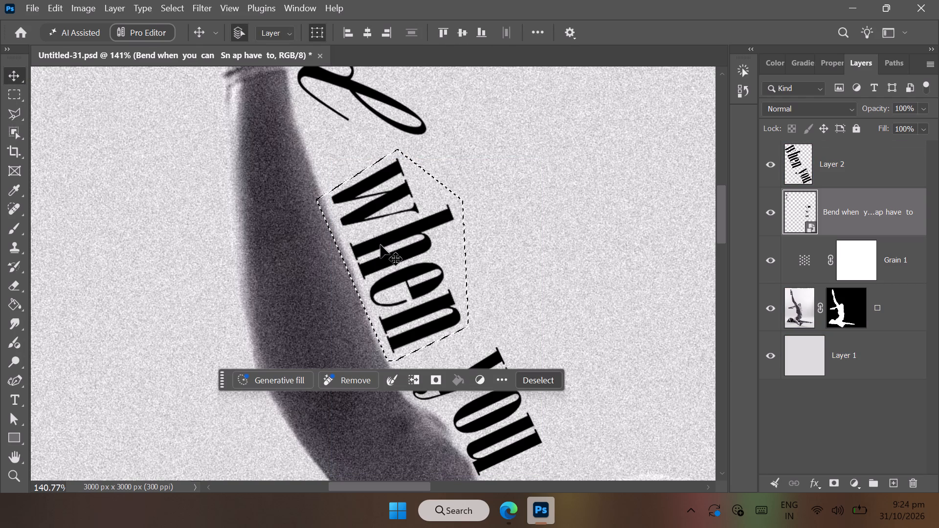
{"action": "key", "text": "ctrl+z"}
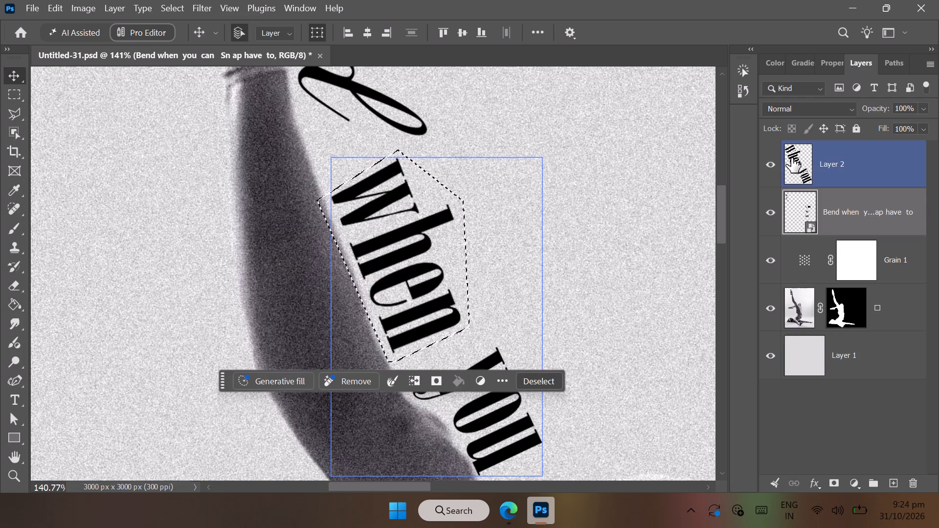
{"action": "left_click", "coordinate": [809, 164]}
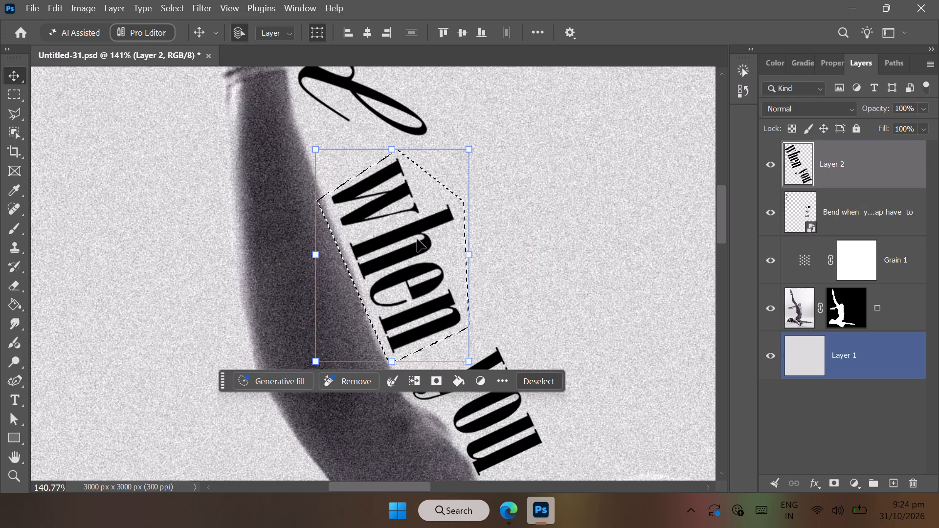
{"action": "left_click_drag", "start_coordinate": [413, 230], "coordinate": [404, 216]}
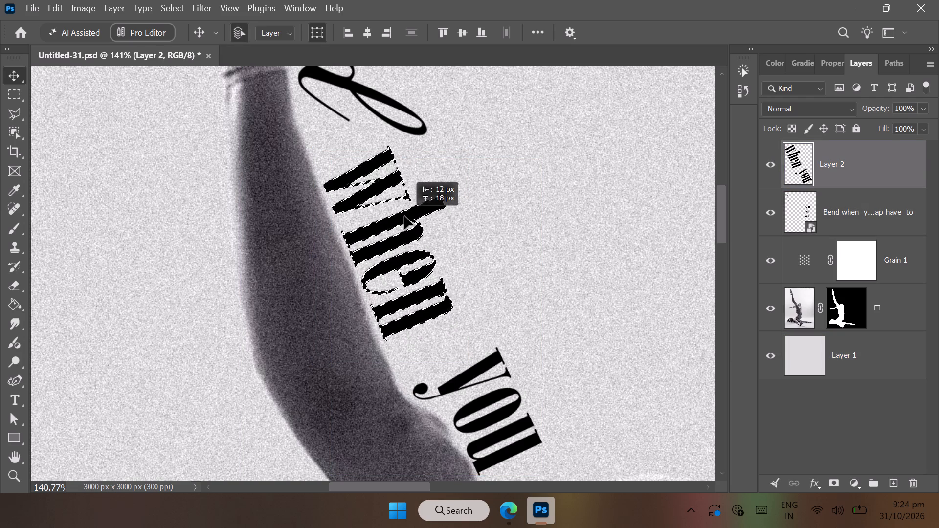
{"action": "left_click_drag", "start_coordinate": [404, 216], "coordinate": [398, 200]}
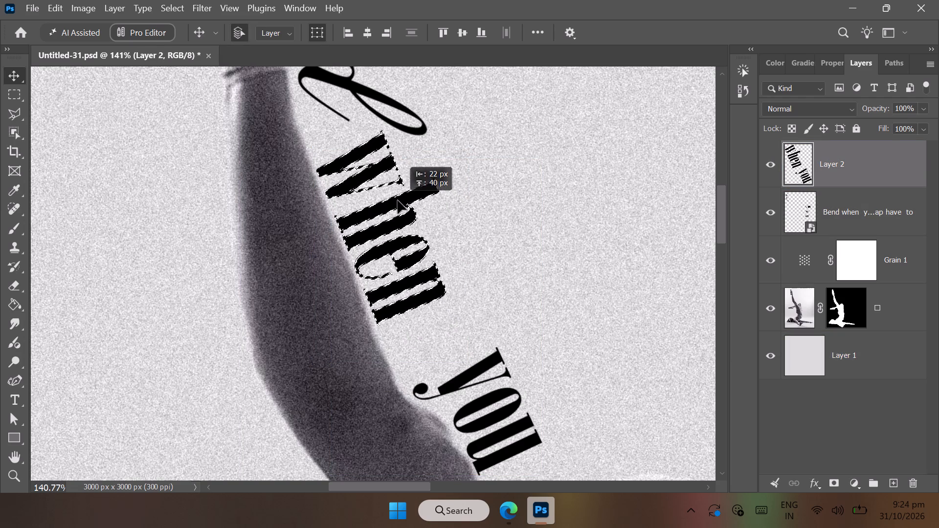
{"action": "left_click_drag", "start_coordinate": [398, 200], "coordinate": [395, 184]}
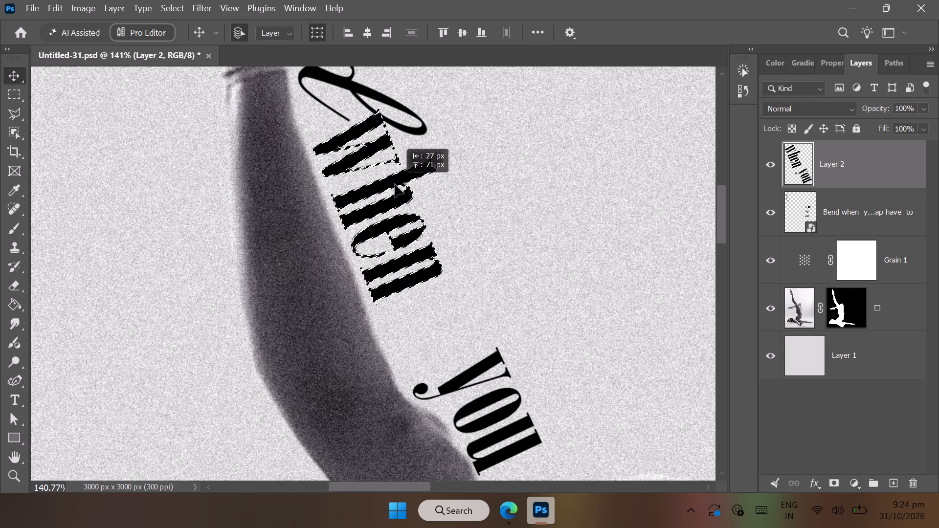
{"action": "left_click_drag", "start_coordinate": [395, 184], "coordinate": [392, 189]}
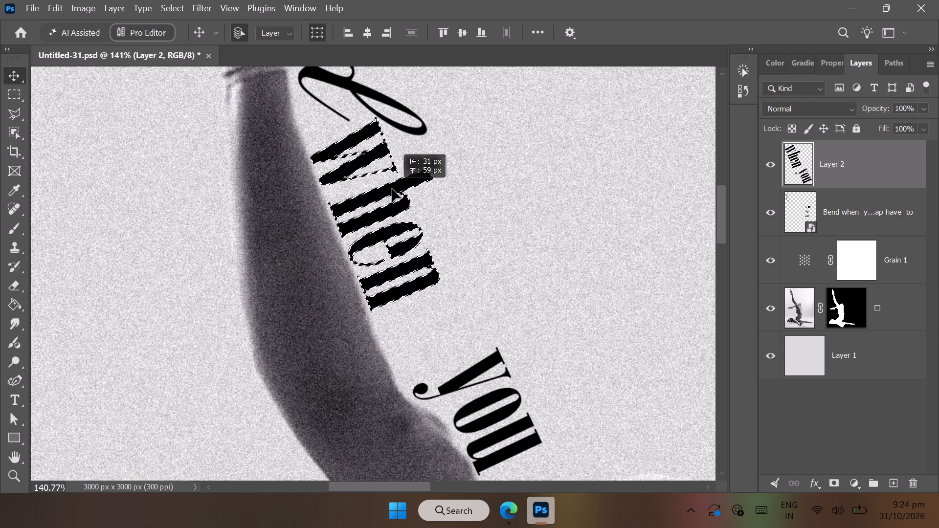
{"action": "left_click_drag", "start_coordinate": [392, 189], "coordinate": [393, 192]}
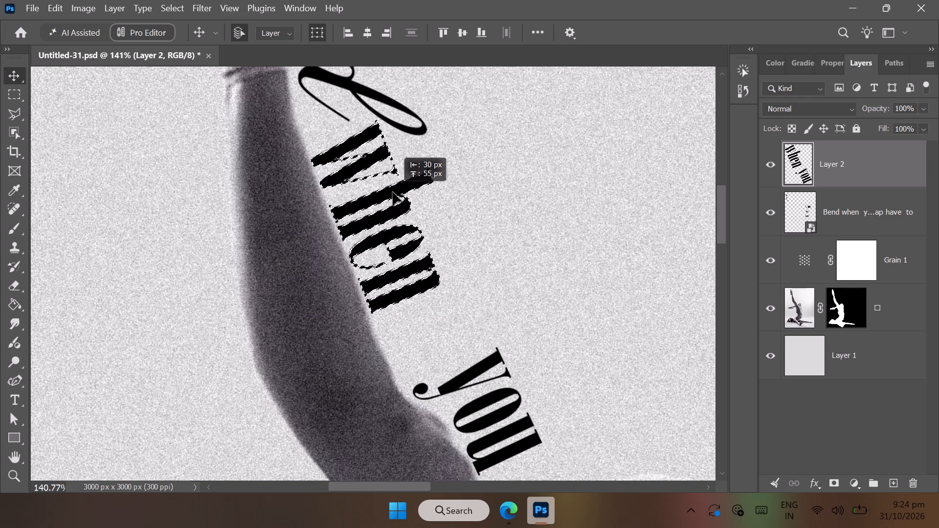
{"action": "left_click_drag", "start_coordinate": [393, 192], "coordinate": [393, 193]}
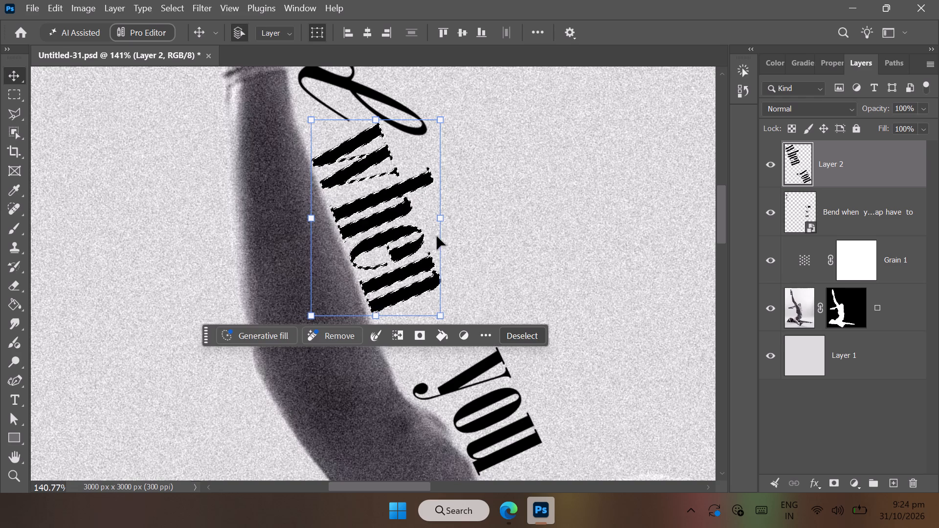
{"action": "left_click", "coordinate": [527, 334]}
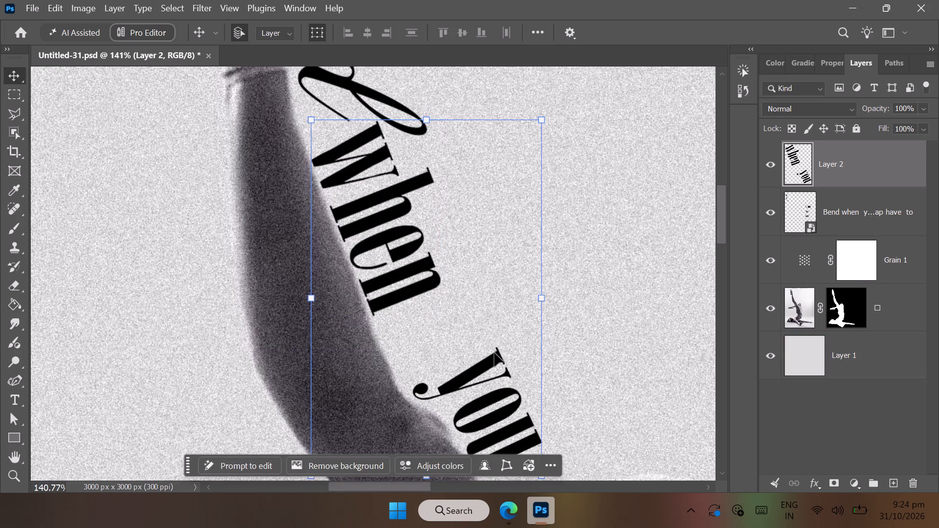
Outline the word "you" with the Polygonal Lasso and move it up on Layer 2, closer to "when" and the dancer's leg.
{"action": "scroll", "coordinate": [506, 369], "scroll_direction": "right", "scroll_amount": 1}
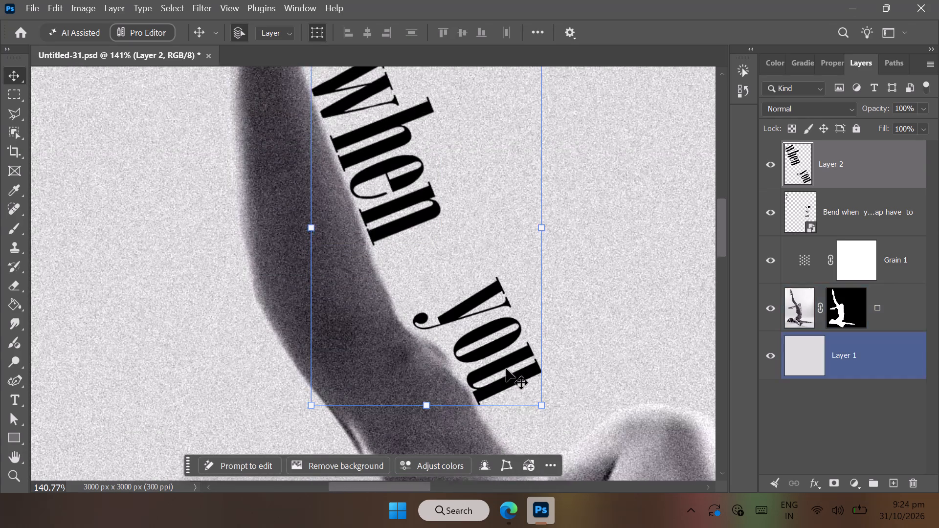
{"action": "scroll", "coordinate": [506, 369], "scroll_direction": "right", "scroll_amount": 1}
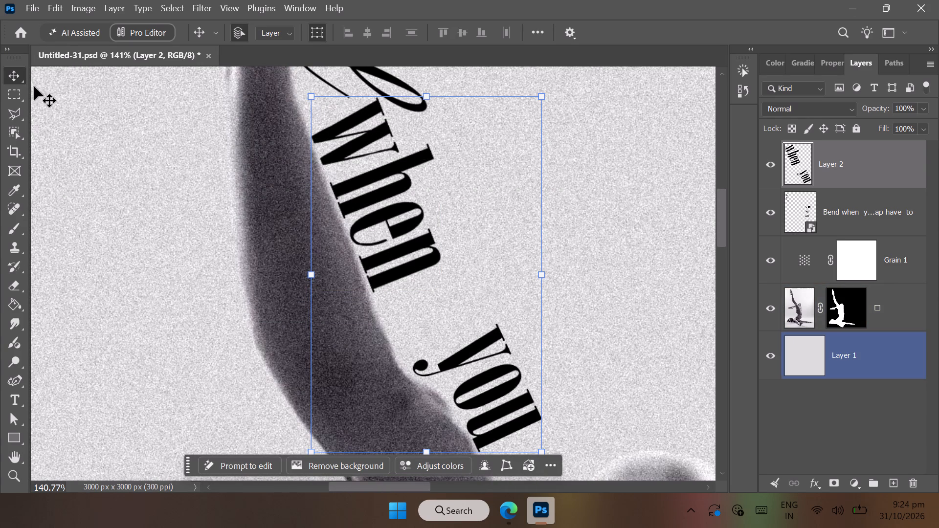
{"action": "left_click", "coordinate": [14, 117]}
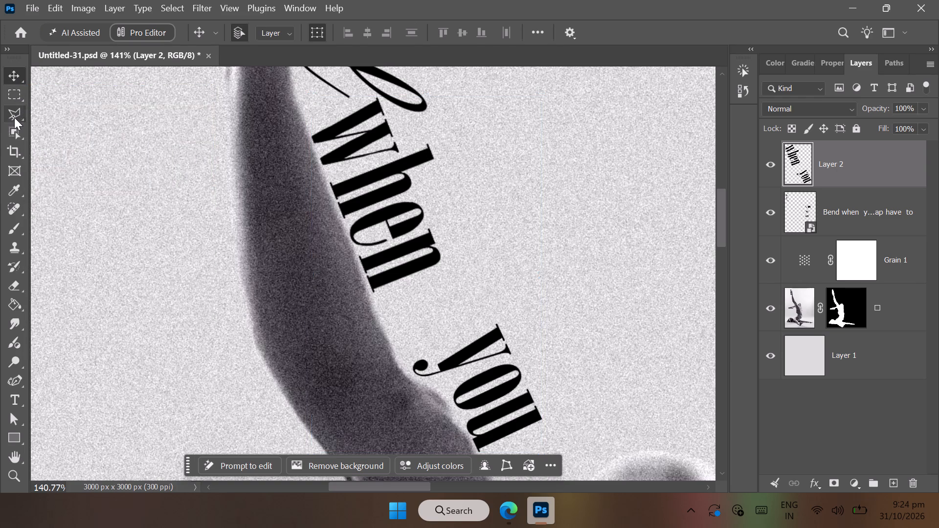
{"action": "left_click", "coordinate": [393, 363]}
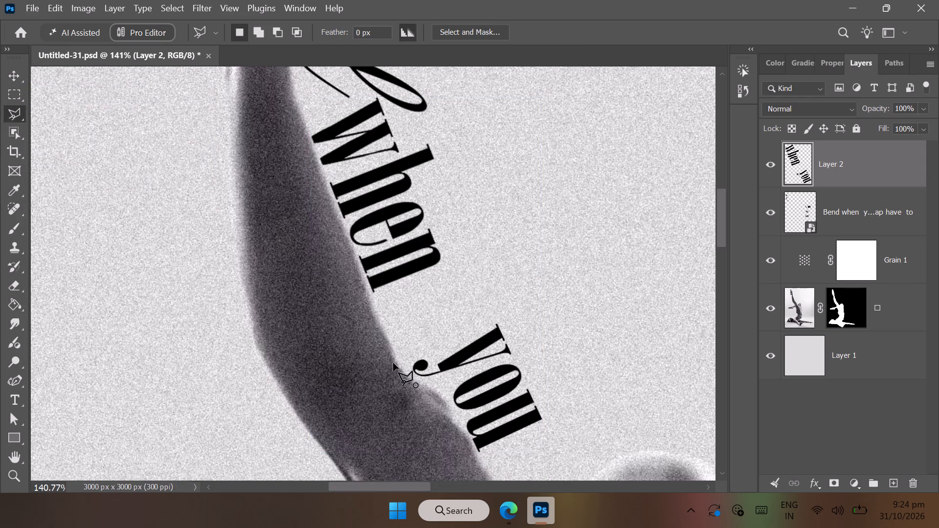
{"action": "left_click", "coordinate": [522, 288]}
{"action": "left_click", "coordinate": [567, 441]}
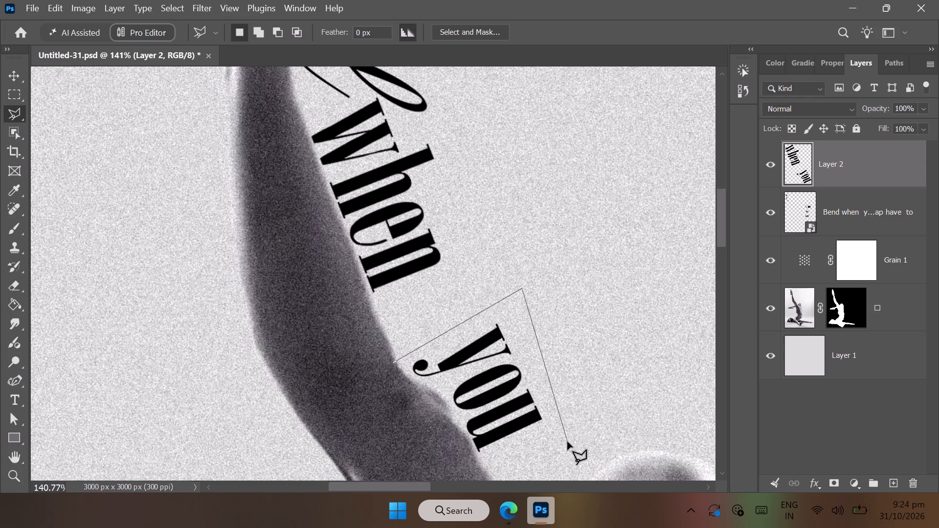
{"action": "left_click", "coordinate": [460, 470]}
{"action": "left_click", "coordinate": [393, 365]}
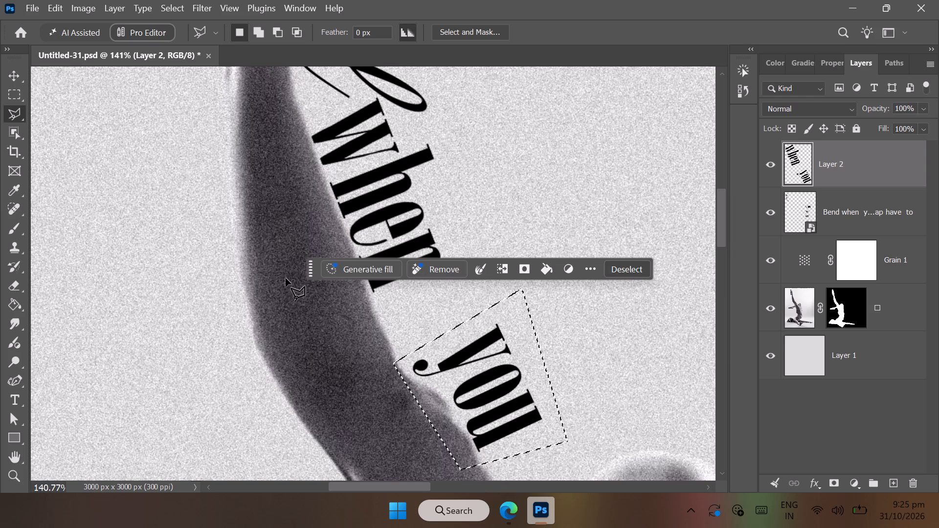
{"action": "left_click", "coordinate": [20, 71]}
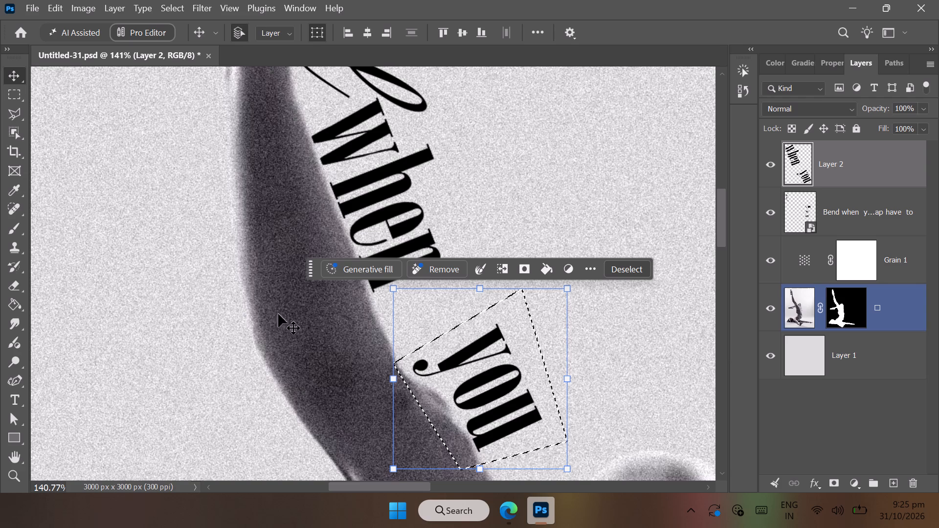
{"action": "left_click", "coordinate": [456, 365]}
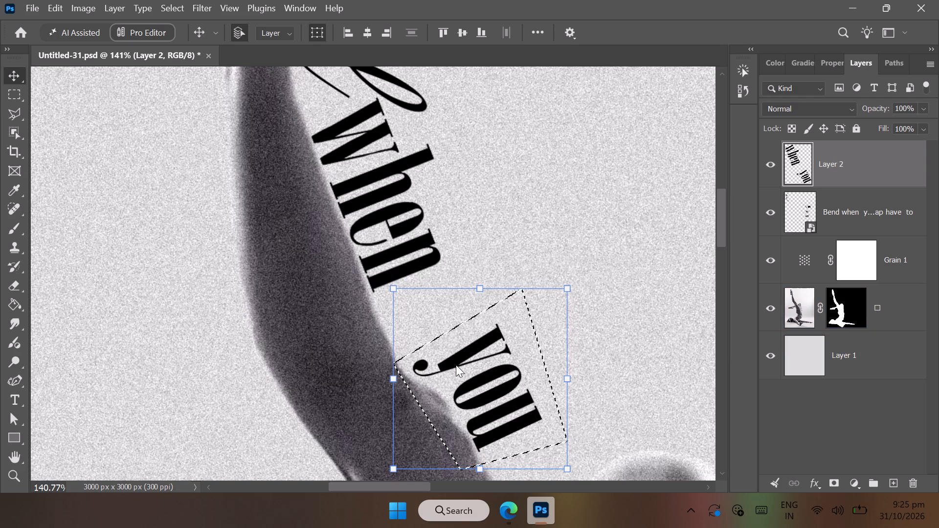
{"action": "left_click_drag", "start_coordinate": [456, 365], "coordinate": [437, 340]}
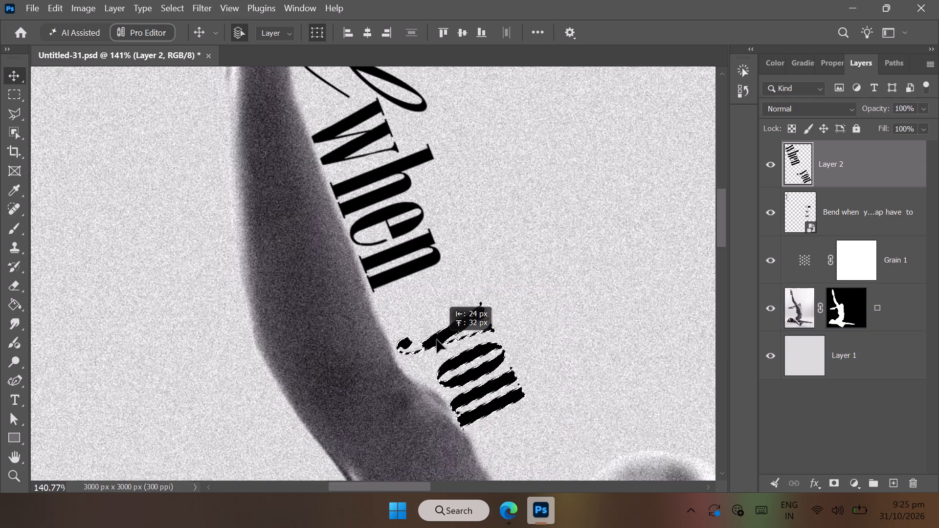
{"action": "left_click_drag", "start_coordinate": [437, 340], "coordinate": [432, 320]}
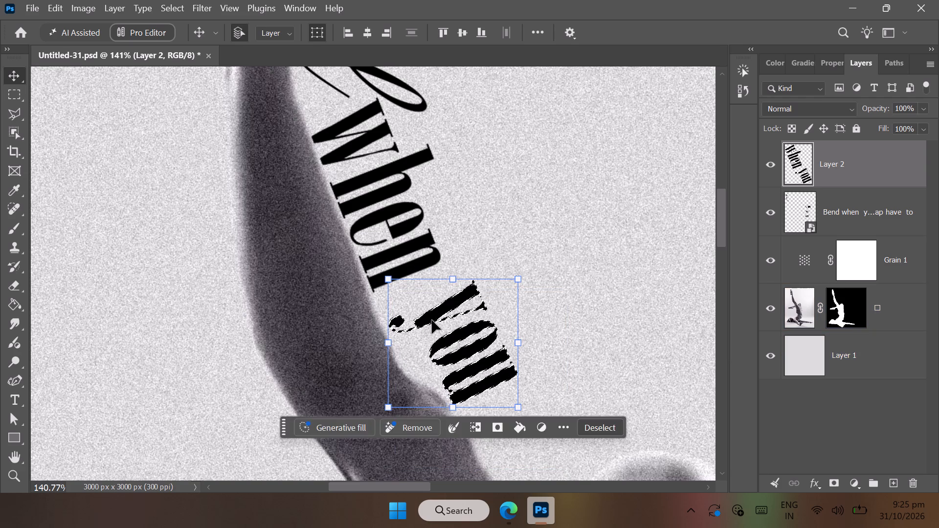
{"action": "left_click_drag", "start_coordinate": [432, 320], "coordinate": [423, 322]}
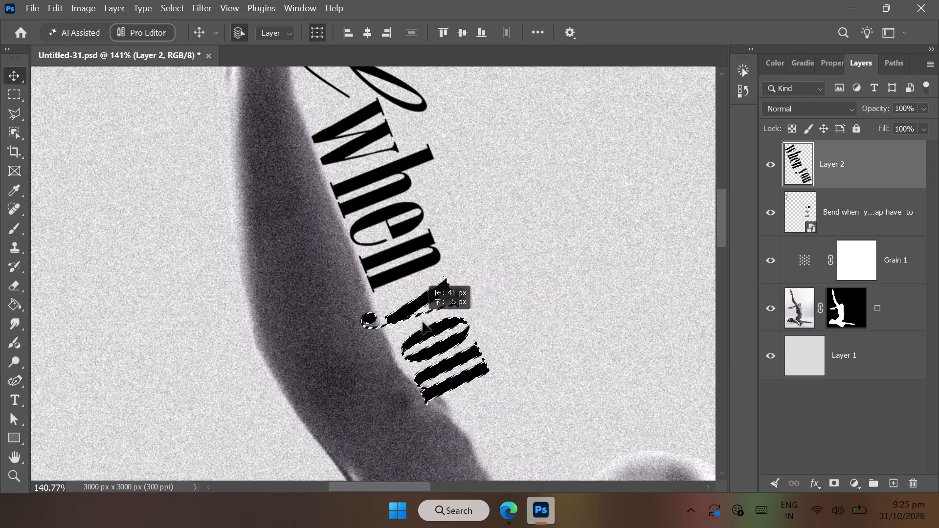
{"action": "left_click_drag", "start_coordinate": [423, 322], "coordinate": [435, 330]}
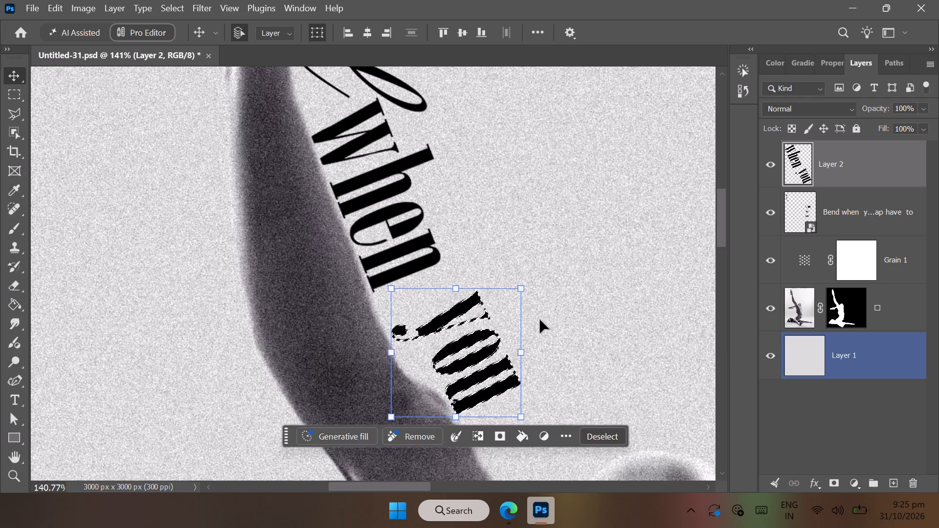
Rotate the selected word "you" on Layer 2 about 2.75° clockwise to follow the slope of the dancer's leg.
{"action": "left_click_drag", "start_coordinate": [534, 283], "coordinate": [537, 288]}
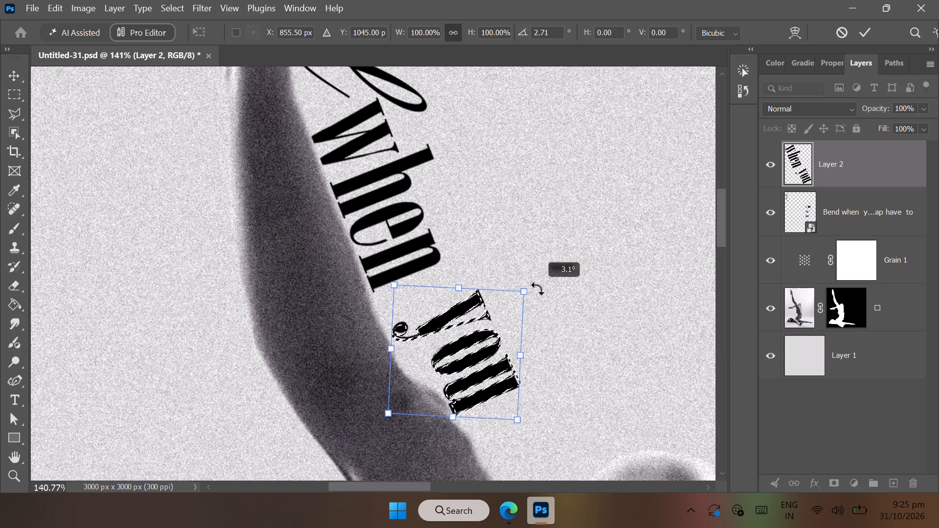
{"action": "left_click_drag", "start_coordinate": [537, 288], "coordinate": [538, 289]}
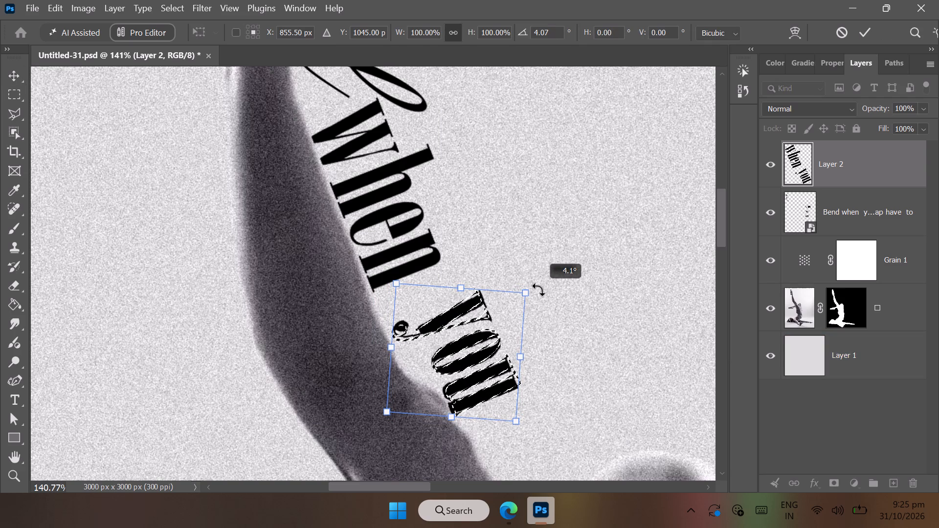
{"action": "left_click_drag", "start_coordinate": [538, 289], "coordinate": [536, 288]}
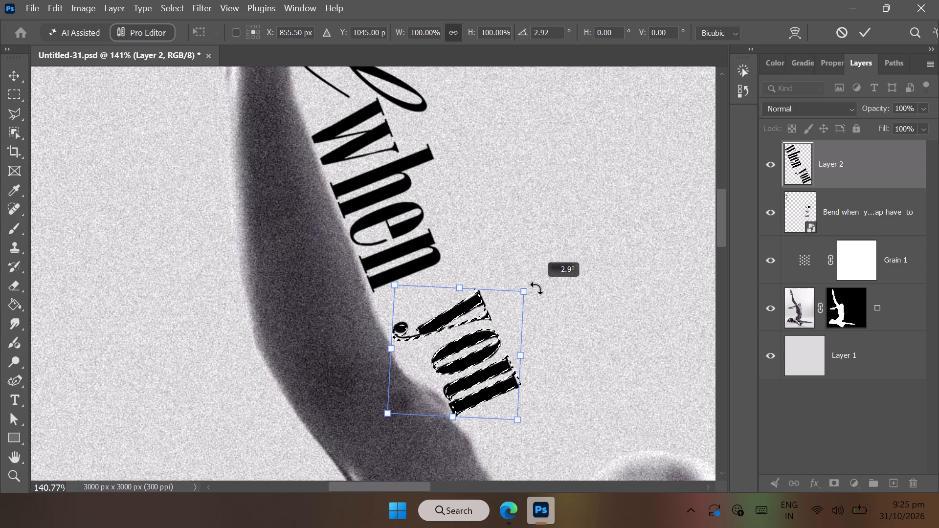
{"action": "left_click_drag", "start_coordinate": [536, 288], "coordinate": [536, 287]}
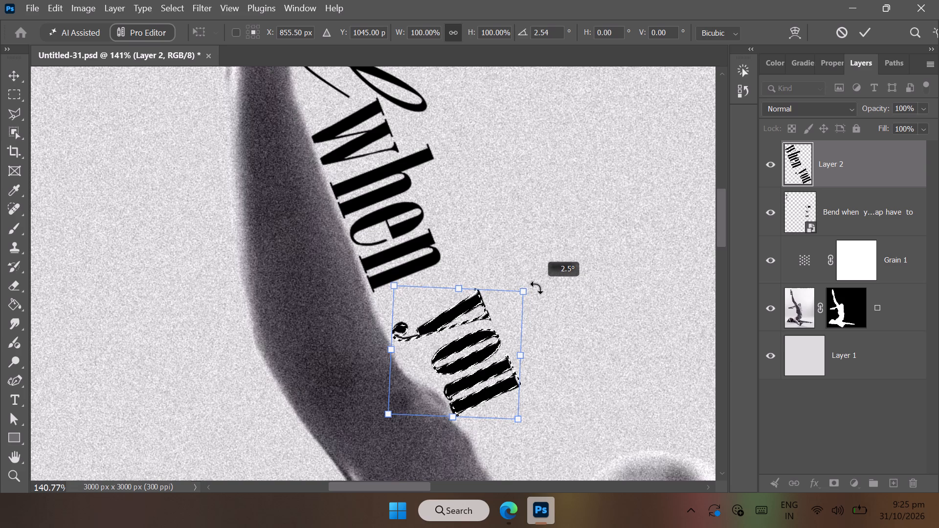
{"action": "left_click_drag", "start_coordinate": [536, 287], "coordinate": [536, 288]}
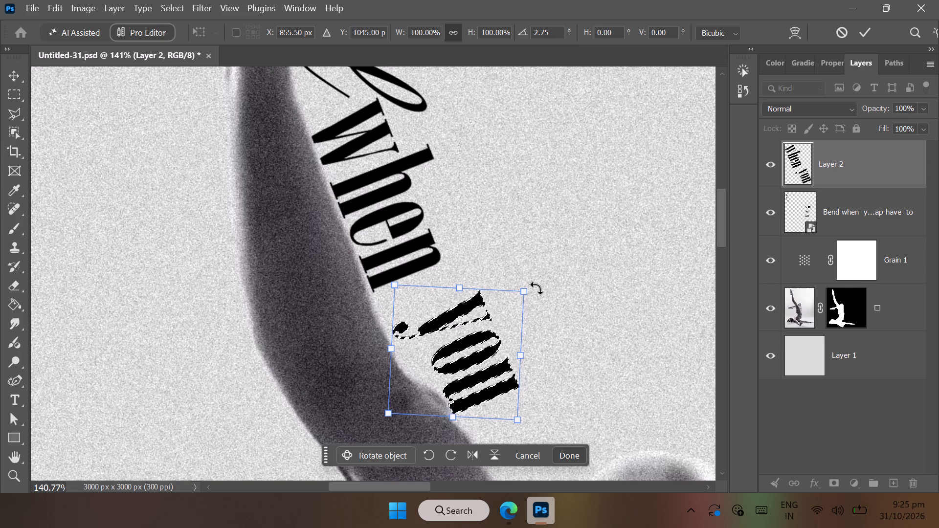
Move the word "you" up beneath "when" against the leg, and scale it to about 101.8%.
{"action": "left_click", "coordinate": [433, 326]}
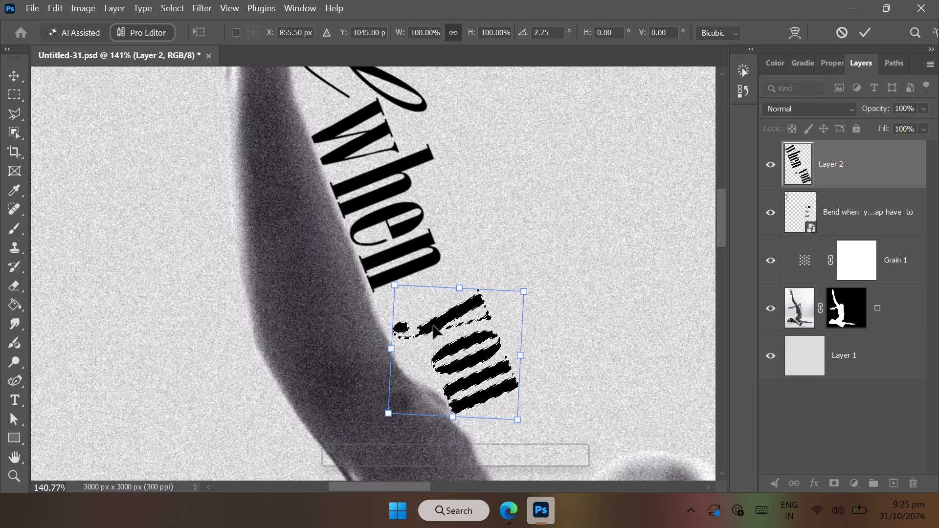
{"action": "left_click_drag", "start_coordinate": [429, 329], "coordinate": [402, 316]}
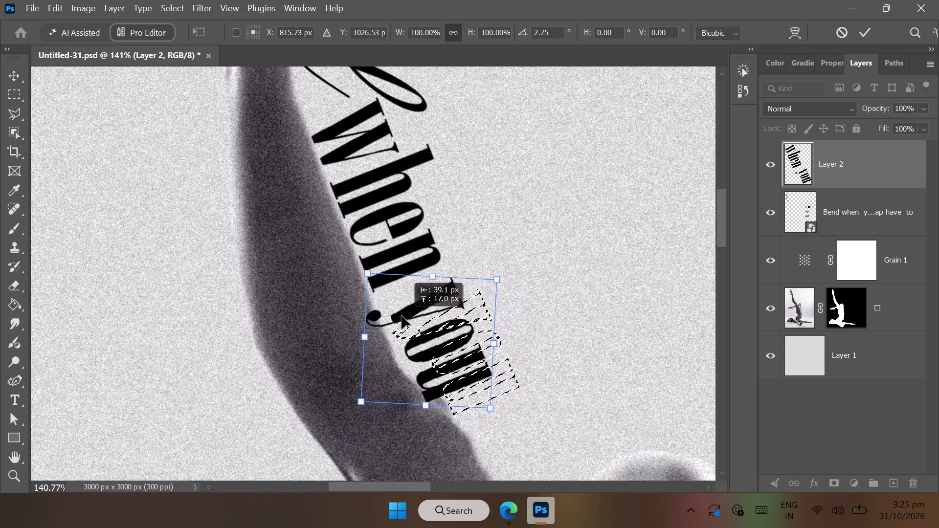
{"action": "left_click_drag", "start_coordinate": [402, 316], "coordinate": [397, 314]}
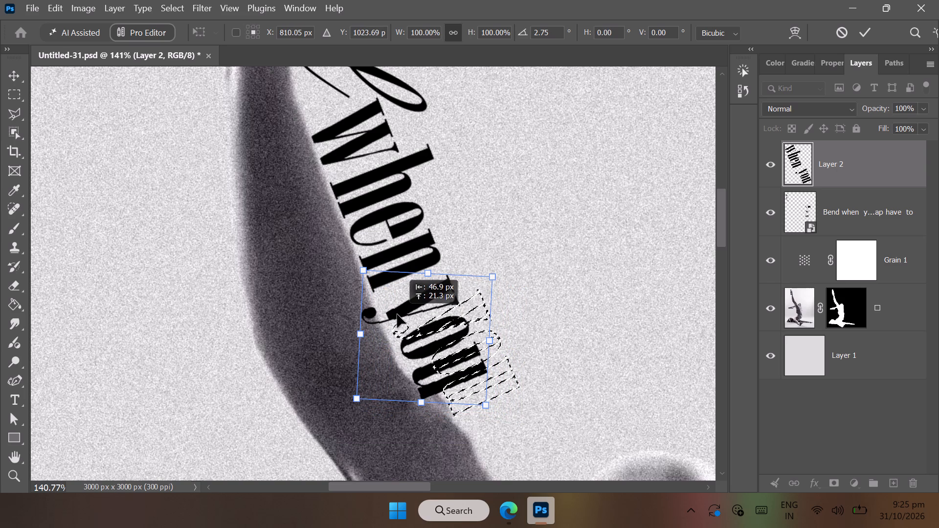
{"action": "left_click_drag", "start_coordinate": [397, 314], "coordinate": [396, 315]}
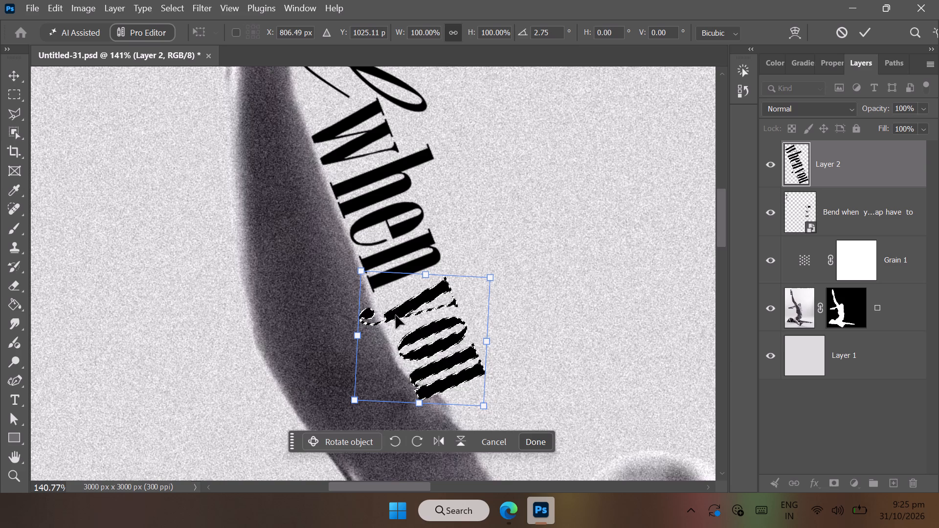
{"action": "left_click", "coordinate": [492, 279]}
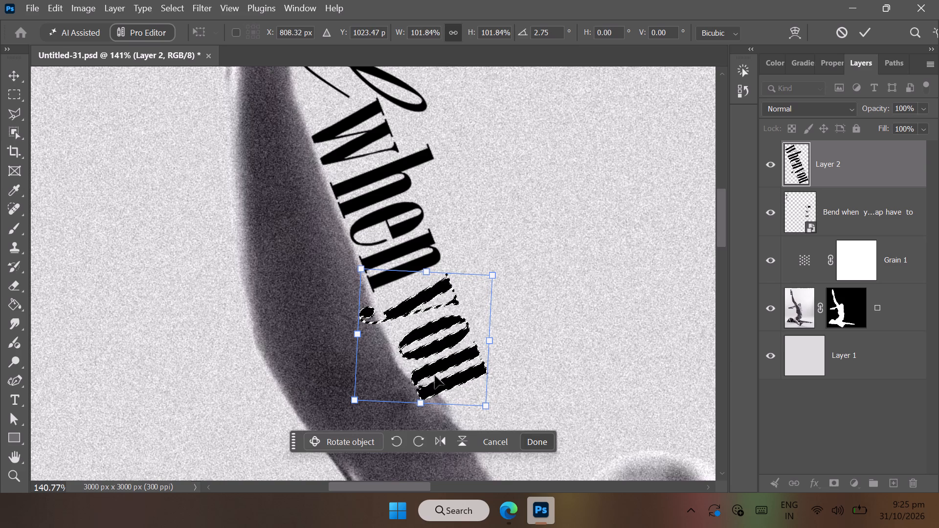
{"action": "left_click_drag", "start_coordinate": [432, 351], "coordinate": [487, 412]}
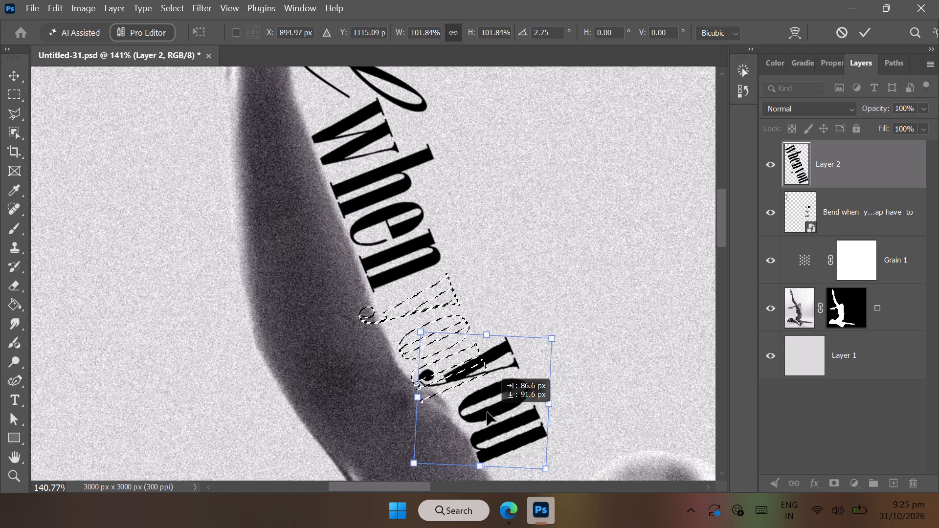
{"action": "left_click_drag", "start_coordinate": [487, 412], "coordinate": [446, 381]}
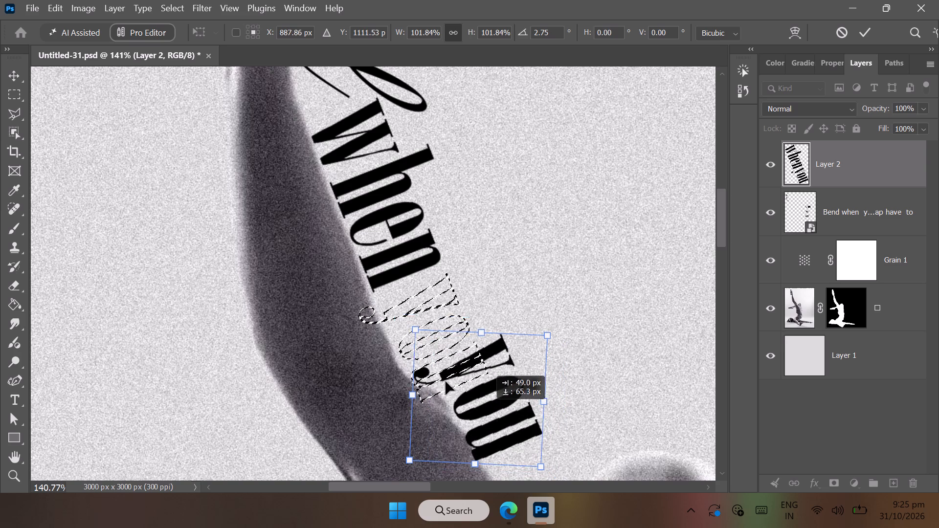
{"action": "left_click_drag", "start_coordinate": [446, 381], "coordinate": [427, 350]}
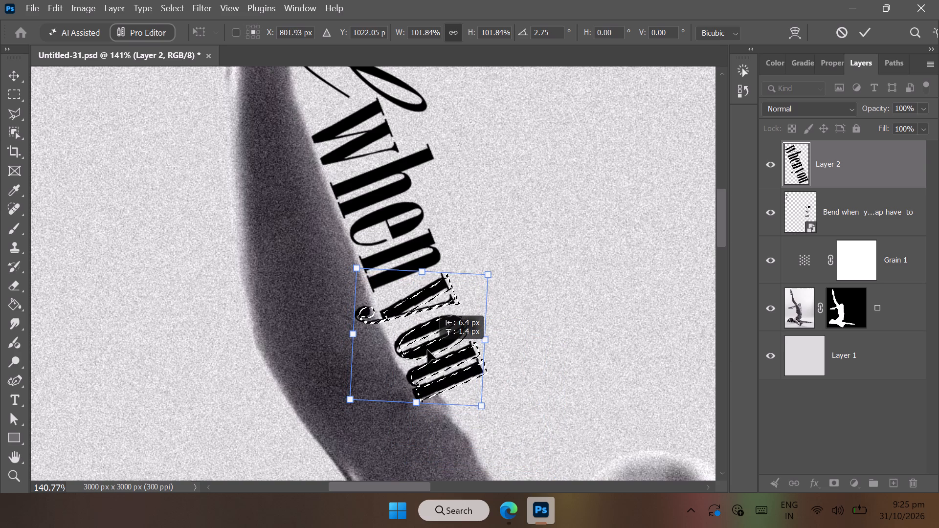
{"action": "left_click_drag", "start_coordinate": [427, 350], "coordinate": [427, 347]}
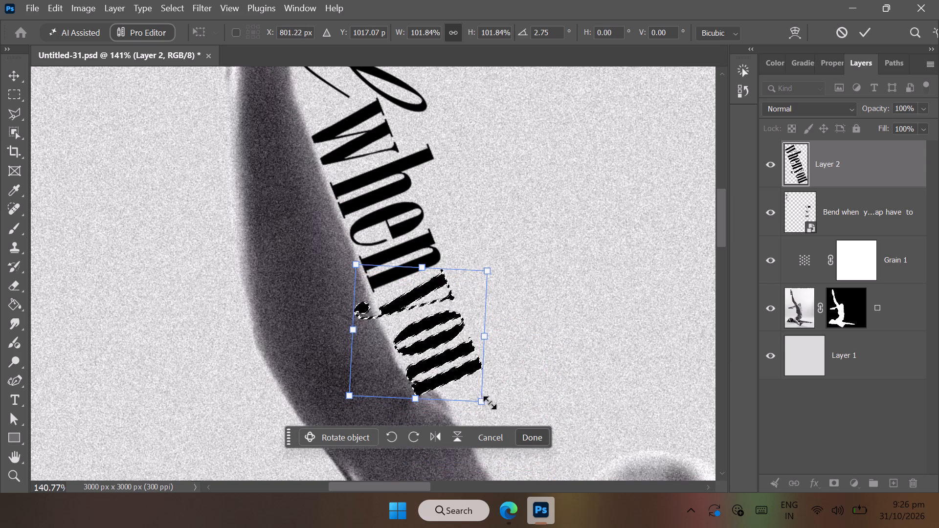
Rotate the word "you" further clockwise to an angle of about 5.8°.
{"action": "left_click_drag", "start_coordinate": [492, 408], "coordinate": [489, 411]}
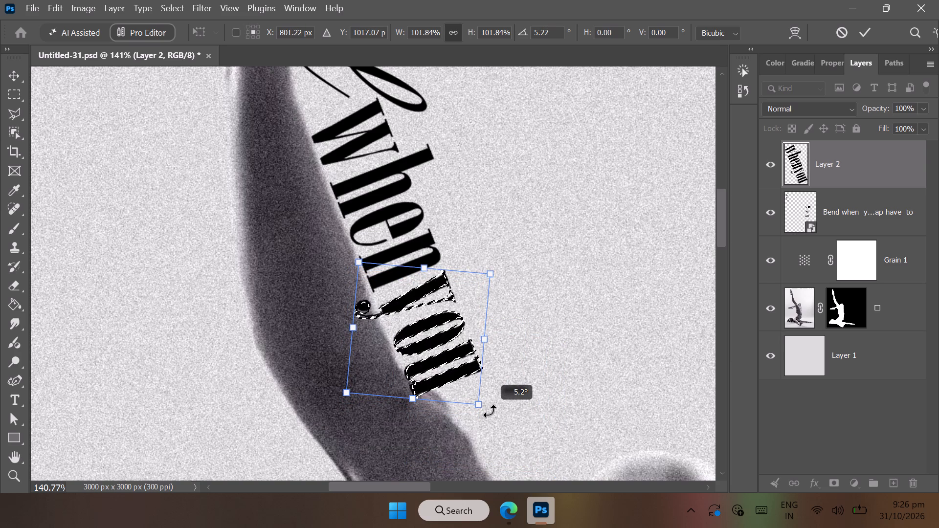
{"action": "left_click_drag", "start_coordinate": [489, 411], "coordinate": [488, 411]}
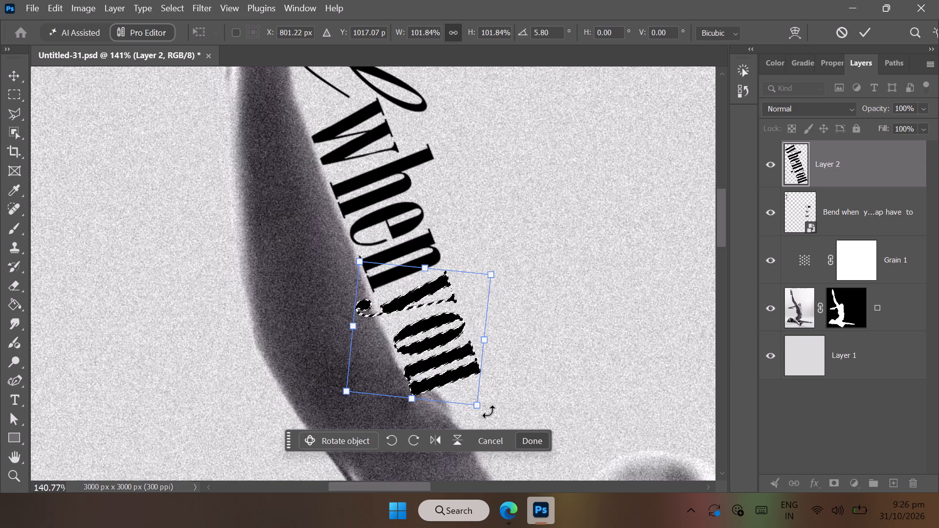
{"action": "right_click", "coordinate": [488, 411]}
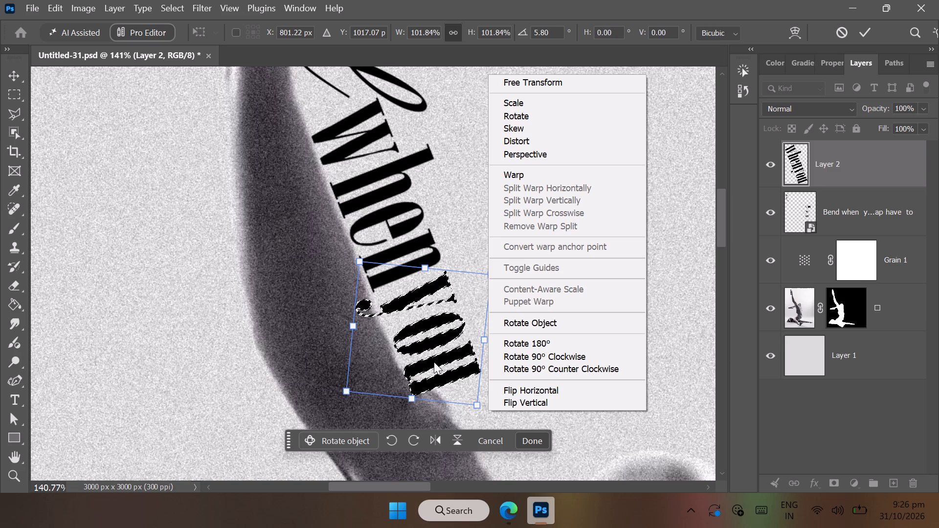
Fine-tune the position of "you" below "when" to about X 804 px, Y 1031 px, and apply the transform.
{"action": "left_click_drag", "start_coordinate": [434, 362], "coordinate": [440, 368]}
{"action": "left_click_drag", "start_coordinate": [430, 362], "coordinate": [435, 368]}
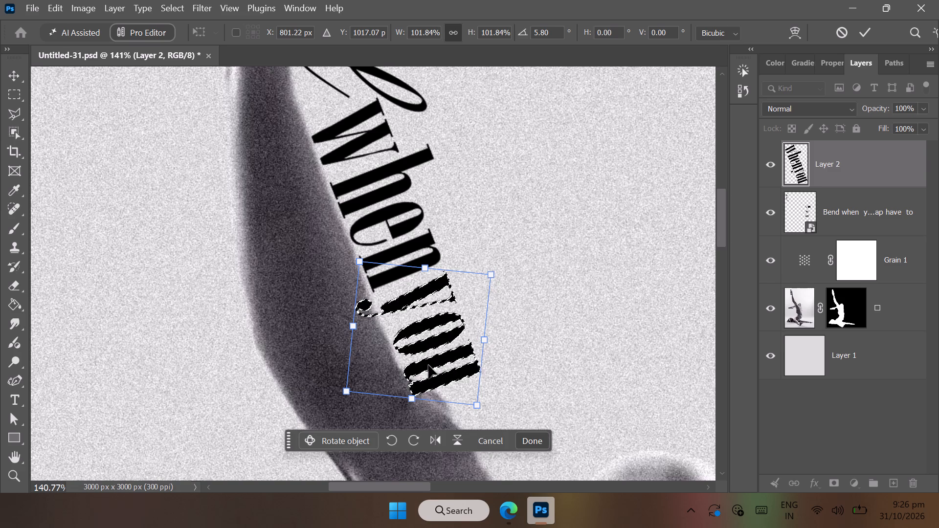
{"action": "left_click_drag", "start_coordinate": [429, 365], "coordinate": [431, 372]}
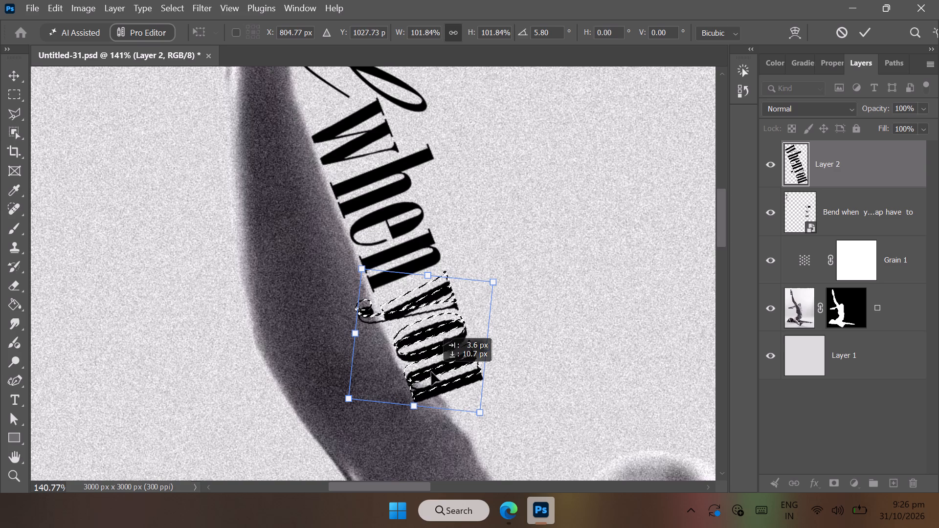
{"action": "left_click_drag", "start_coordinate": [431, 372], "coordinate": [435, 368]}
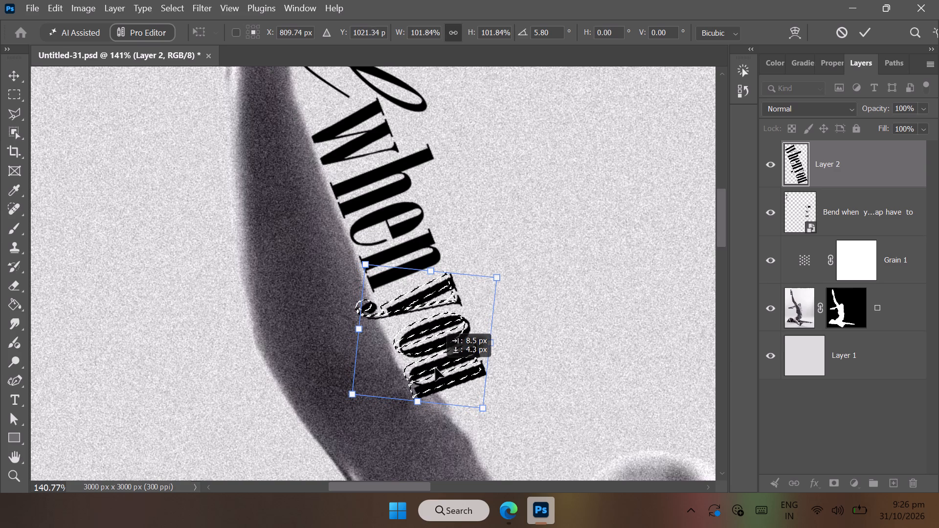
{"action": "left_click_drag", "start_coordinate": [435, 368], "coordinate": [439, 367]}
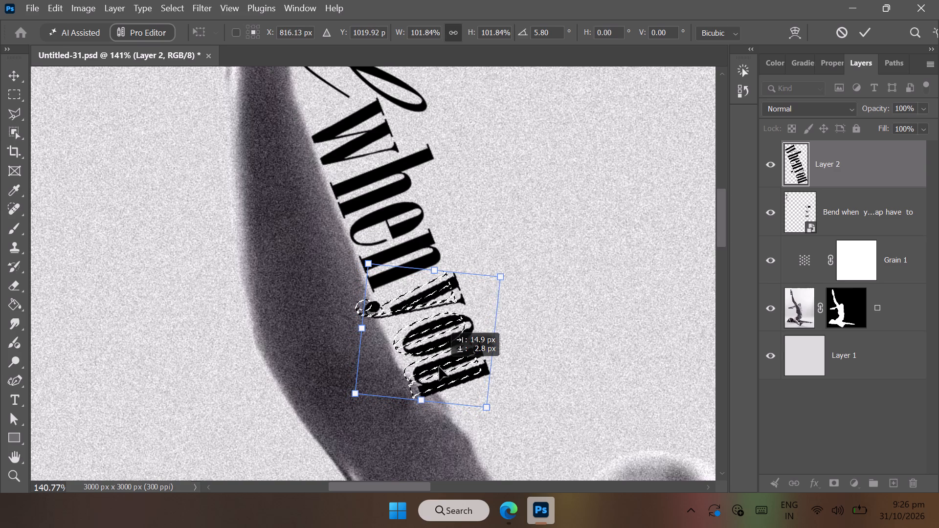
{"action": "left_click_drag", "start_coordinate": [439, 367], "coordinate": [441, 367]}
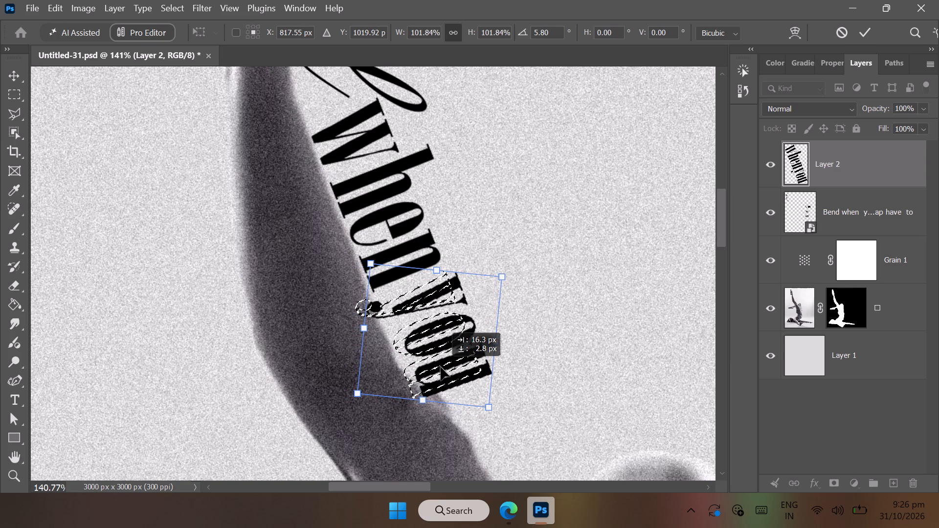
{"action": "left_click_drag", "start_coordinate": [441, 367], "coordinate": [433, 369]}
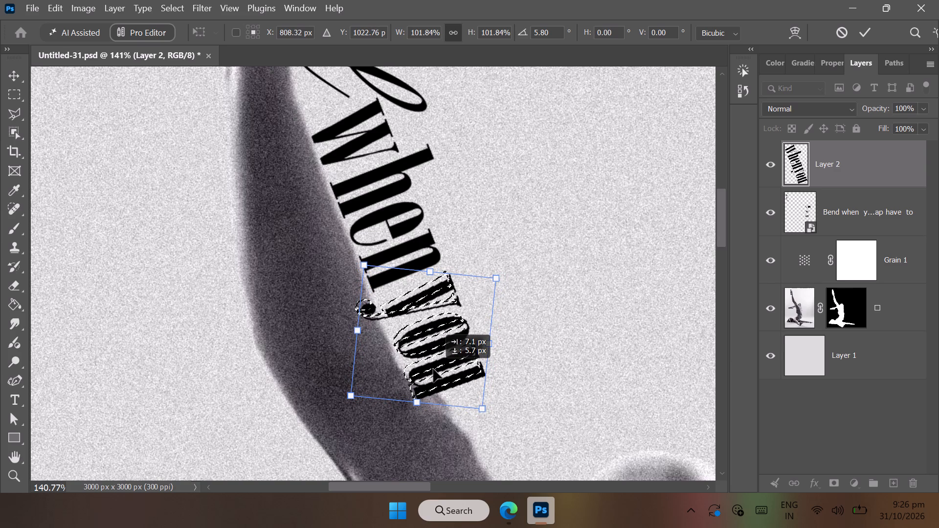
{"action": "left_click_drag", "start_coordinate": [433, 369], "coordinate": [436, 368]}
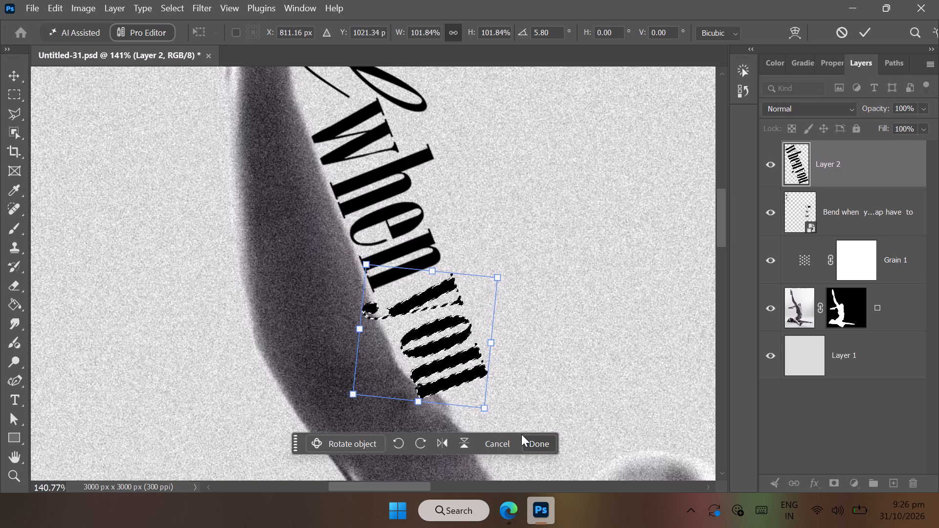
{"action": "left_click_drag", "start_coordinate": [425, 351], "coordinate": [423, 351]}
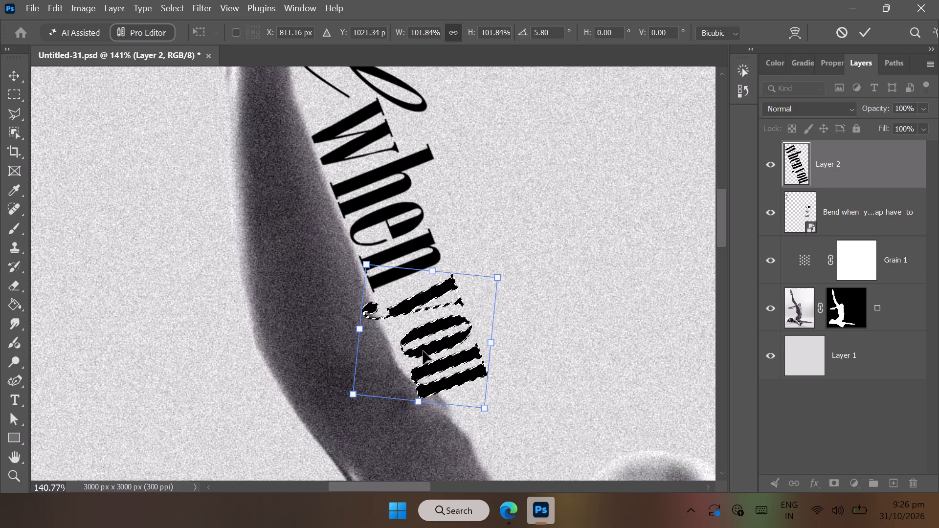
{"action": "left_click_drag", "start_coordinate": [423, 351], "coordinate": [418, 352]}
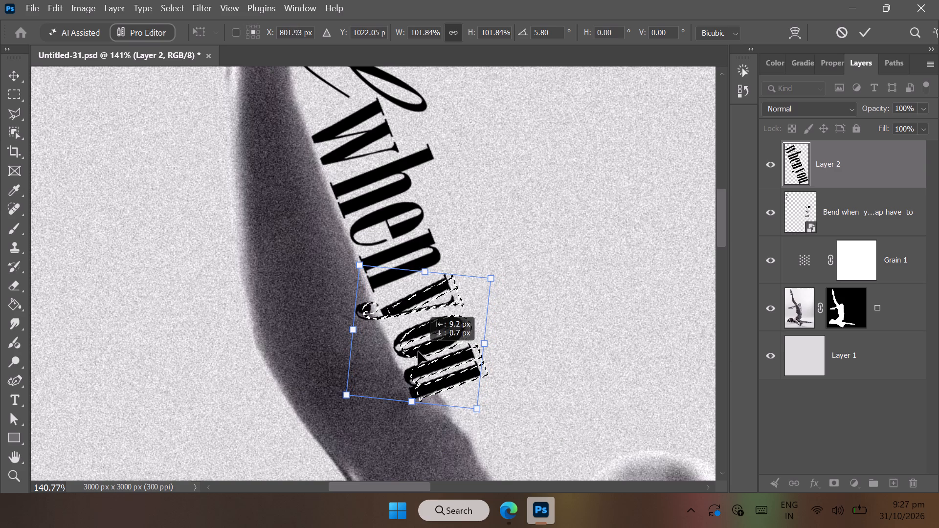
{"action": "left_click_drag", "start_coordinate": [418, 352], "coordinate": [420, 358]}
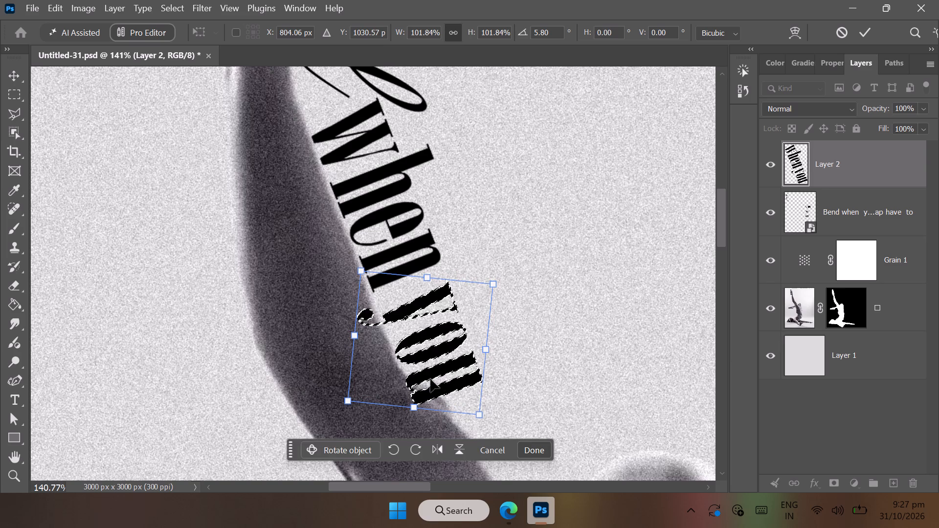
{"action": "left_click", "coordinate": [530, 456]}
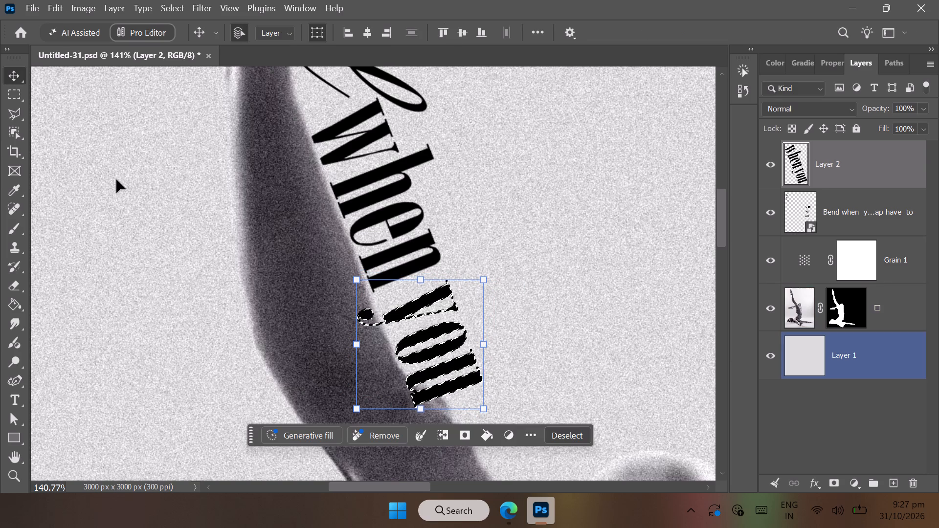
Clear the current selection and outline only the letter "y" of "you" on Layer 2 with the Polygonal Lasso.
{"action": "left_click", "coordinate": [14, 109]}
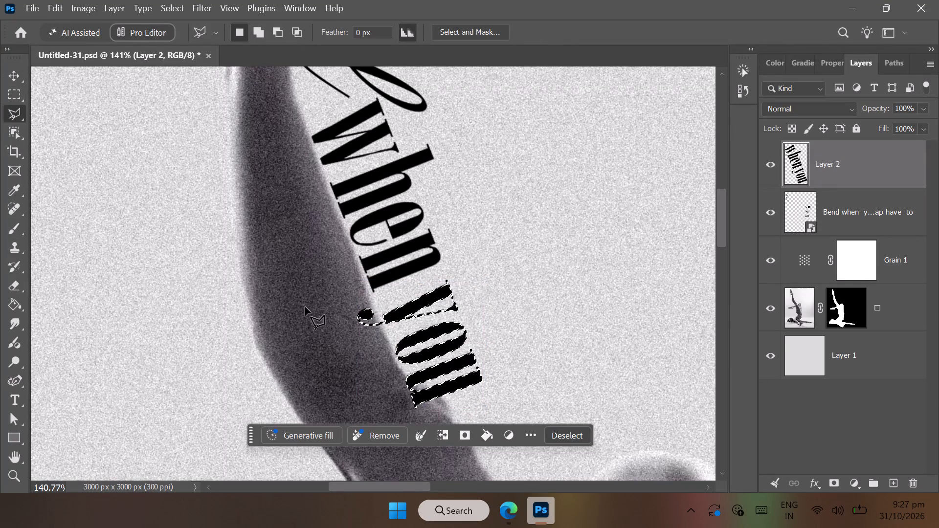
{"action": "left_click_drag", "start_coordinate": [353, 342], "coordinate": [437, 89]}
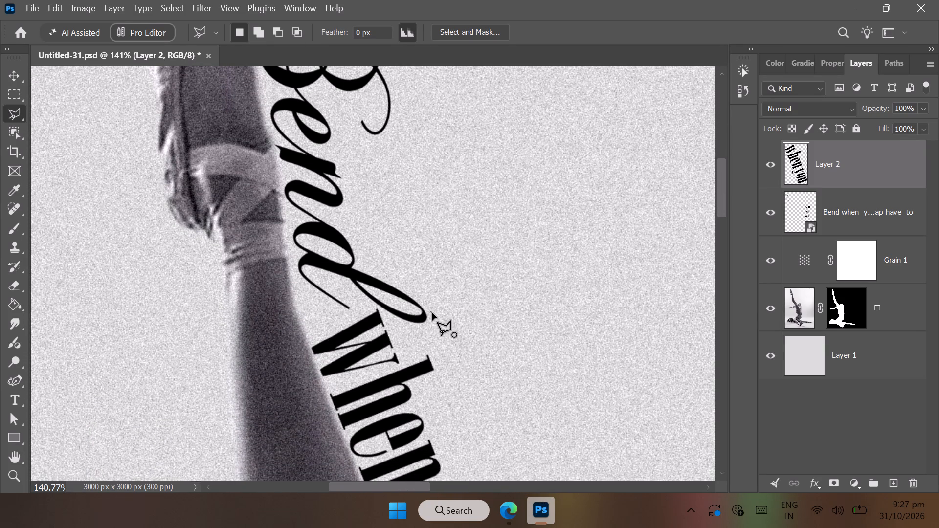
{"action": "left_click", "coordinate": [430, 312]}
{"action": "scroll", "coordinate": [443, 362], "scroll_direction": "down", "scroll_amount": 3}
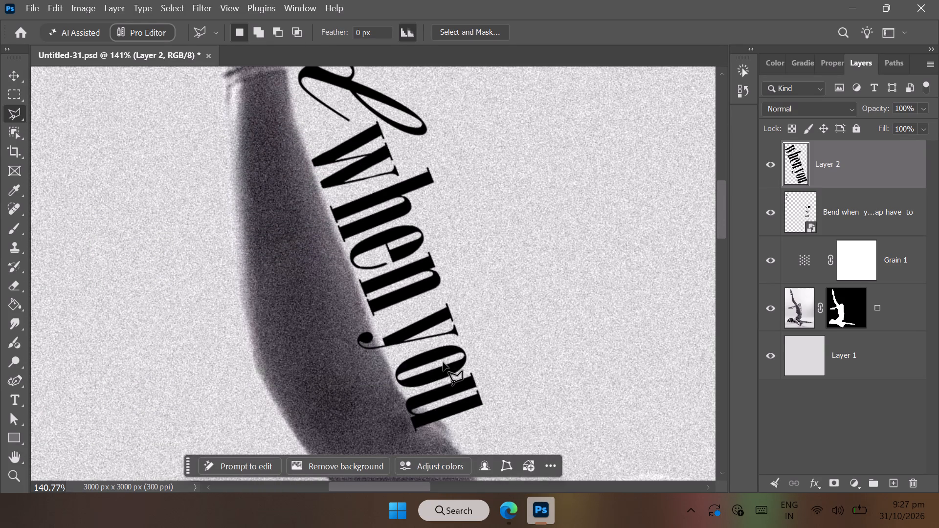
{"action": "left_click", "coordinate": [378, 360]}
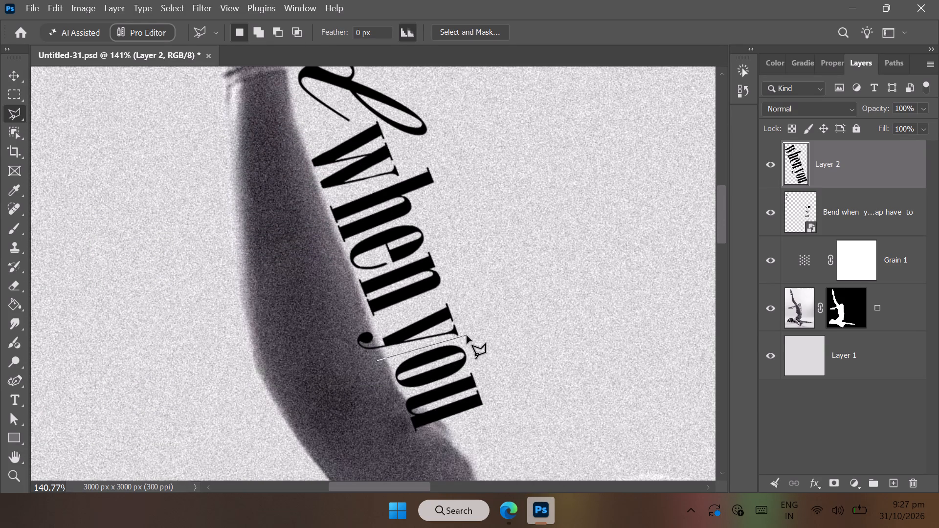
{"action": "left_click", "coordinate": [467, 336]}
{"action": "left_click", "coordinate": [455, 292]}
{"action": "left_click", "coordinate": [350, 330]}
{"action": "left_click", "coordinate": [353, 357]}
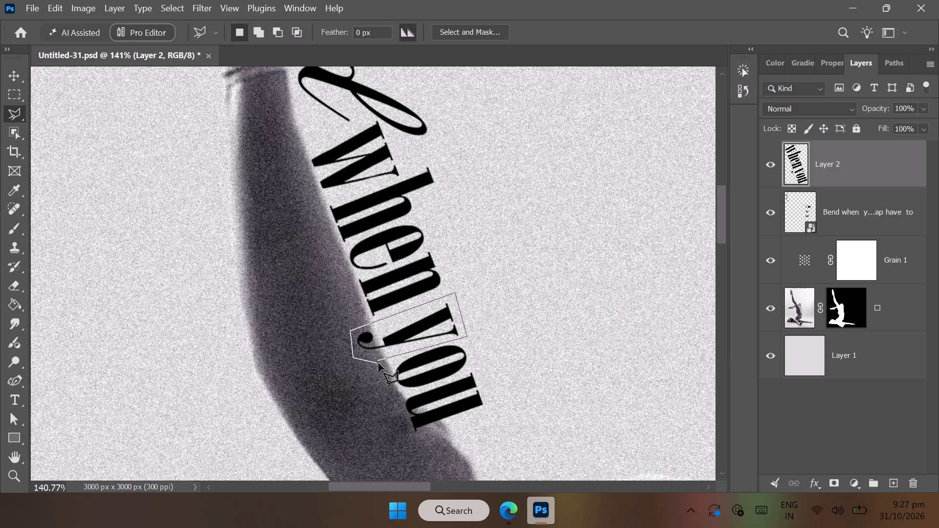
{"action": "left_click", "coordinate": [378, 362]}
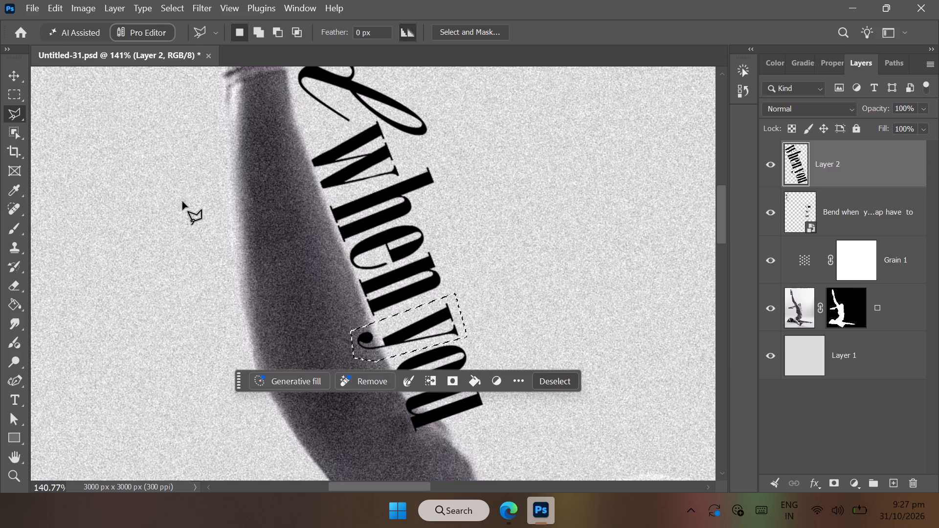
Move the selected "y" about 36 px right and 4 px down, clear of the leg and closer to "ou", and deselect it.
{"action": "left_click", "coordinate": [14, 76]}
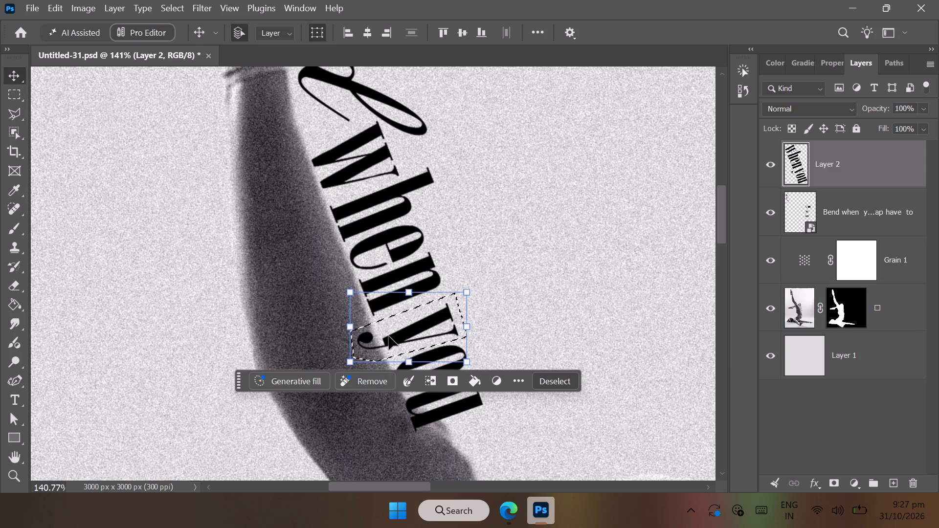
{"action": "left_click_drag", "start_coordinate": [398, 341], "coordinate": [413, 341]}
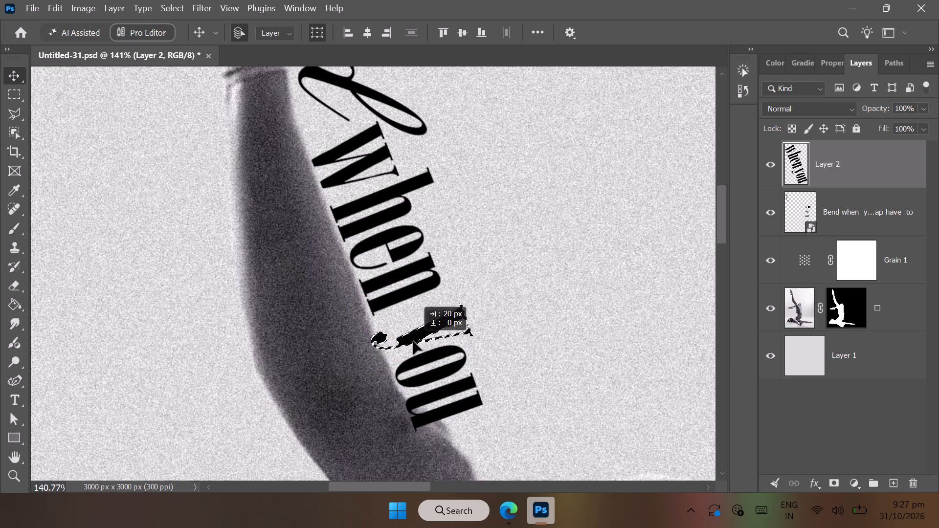
{"action": "left_click_drag", "start_coordinate": [413, 341], "coordinate": [423, 343]}
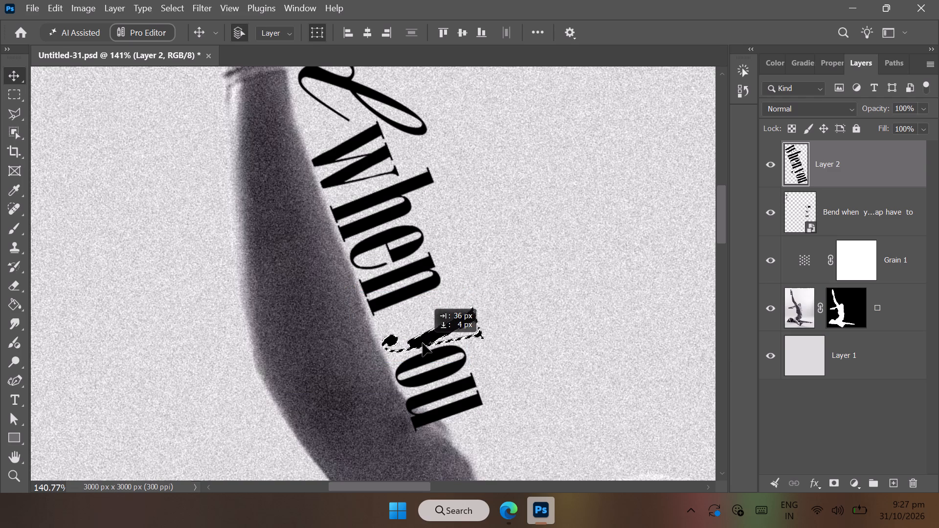
{"action": "left_click_drag", "start_coordinate": [423, 343], "coordinate": [423, 344]}
{"action": "left_click", "coordinate": [570, 364]}
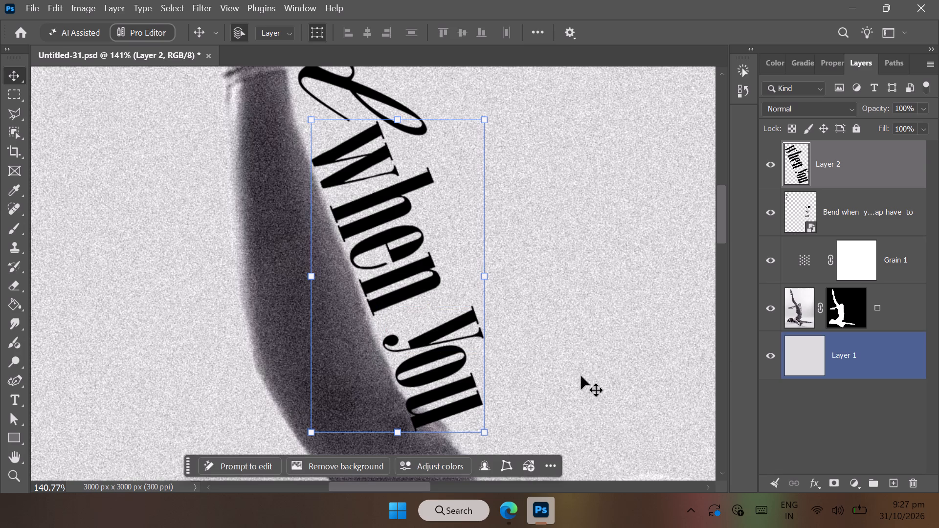
{"action": "left_click", "coordinate": [766, 439]}
Examine how the words "when you" sit along the dancer's leg and the space below them.
{"action": "scroll", "coordinate": [599, 415], "scroll_direction": "down", "scroll_amount": 1}
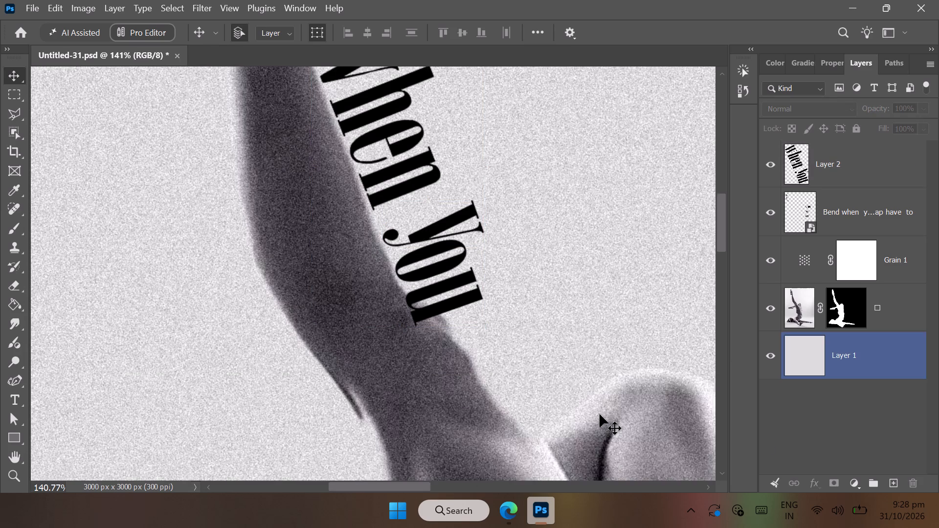
{"action": "scroll", "coordinate": [600, 414], "scroll_direction": "down", "scroll_amount": 1}
{"action": "scroll", "coordinate": [0, 527], "scroll_direction": "up", "scroll_amount": 2}
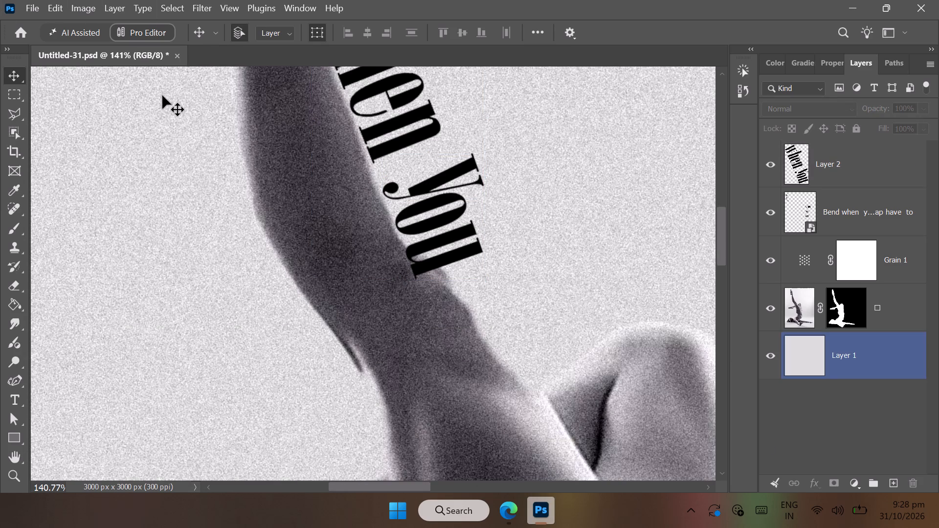
{"action": "scroll", "coordinate": [304, 171], "scroll_direction": "up", "scroll_amount": 1}
{"action": "scroll", "coordinate": [304, 171], "scroll_direction": "down", "scroll_amount": 1, "text": "ctrl"}
{"action": "scroll", "coordinate": [304, 171], "scroll_direction": "up", "scroll_amount": 1, "text": "ctrl"}
{"action": "scroll", "coordinate": [304, 171], "scroll_direction": "down", "scroll_amount": 1, "text": "ctrl"}
{"action": "scroll", "coordinate": [304, 171], "scroll_direction": "up", "scroll_amount": 1, "text": "ctrl"}
{"action": "scroll", "coordinate": [304, 171], "scroll_direction": "down", "scroll_amount": 1, "text": "ctrl"}
{"action": "scroll", "coordinate": [304, 171], "scroll_direction": "up", "scroll_amount": 1, "text": "ctrl"}
{"action": "scroll", "coordinate": [938, 0], "scroll_direction": "up", "scroll_amount": 2}
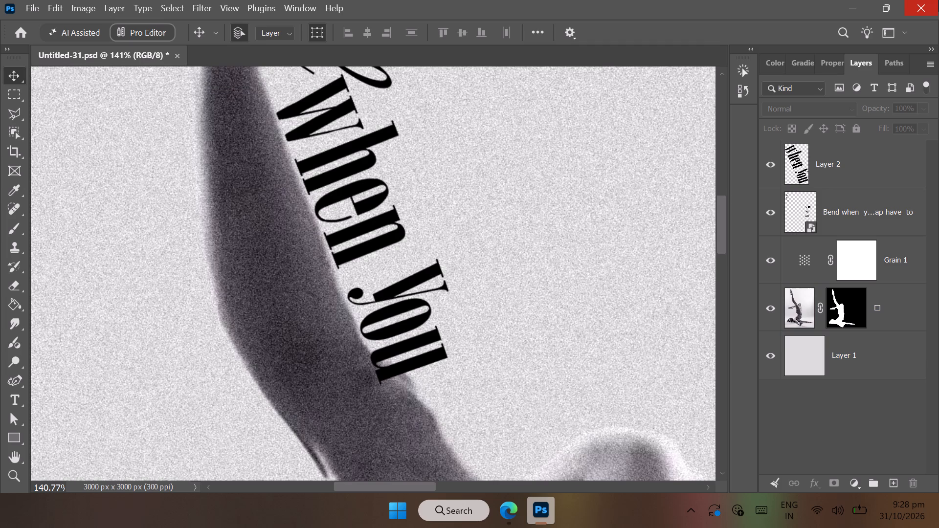
{"action": "scroll", "coordinate": [938, 0], "scroll_direction": "up", "scroll_amount": 1}
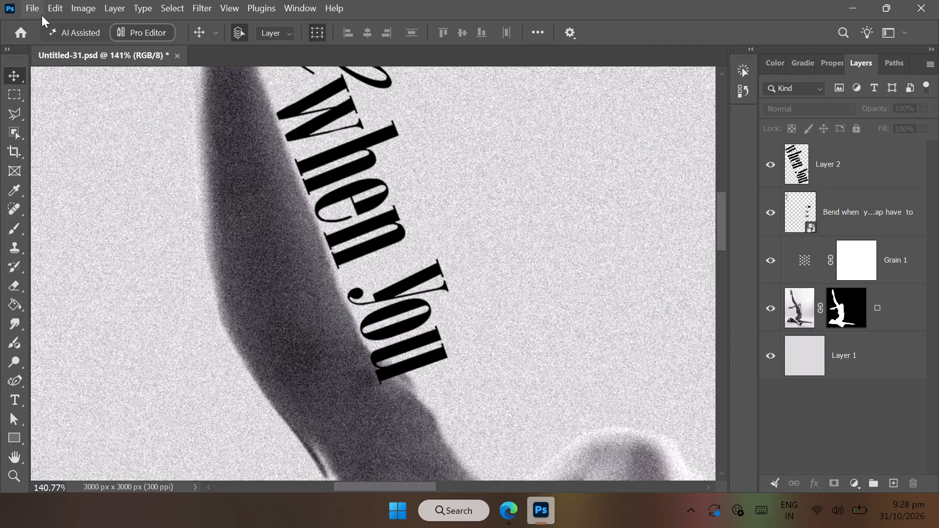